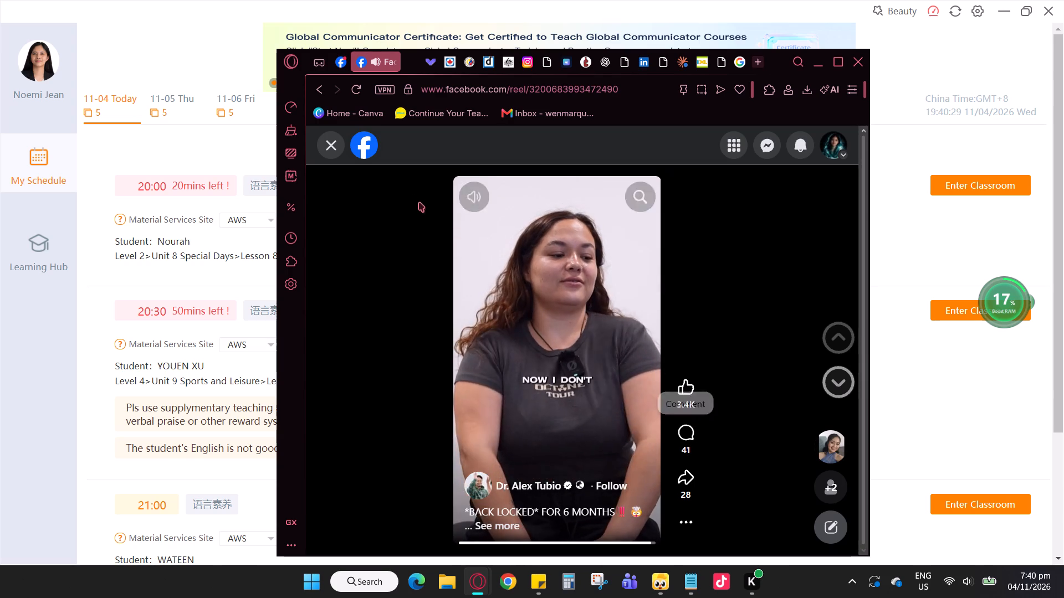
Close the open reel and look over the Joysis TECH VOC INC. and KooBits posts in the home feed.
click(333, 151)
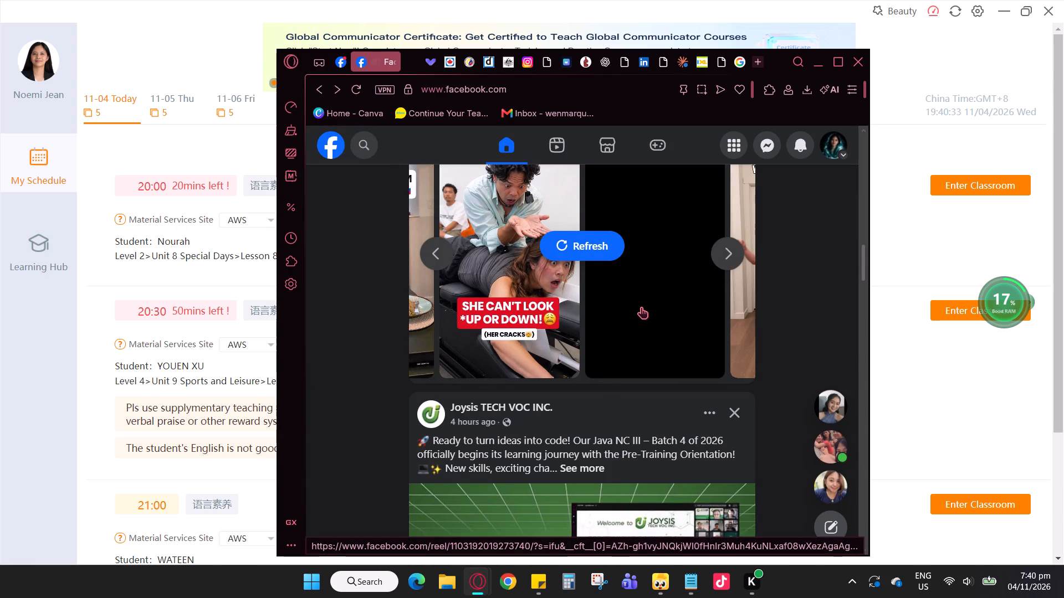
scroll(648, 312, down, 1)
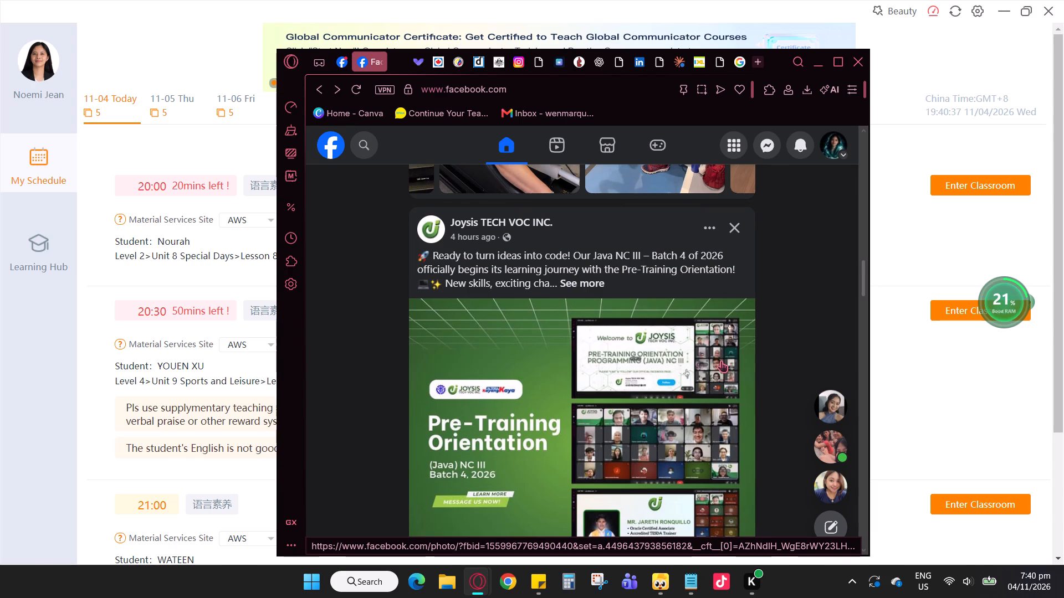
scroll(721, 360, down, 1)
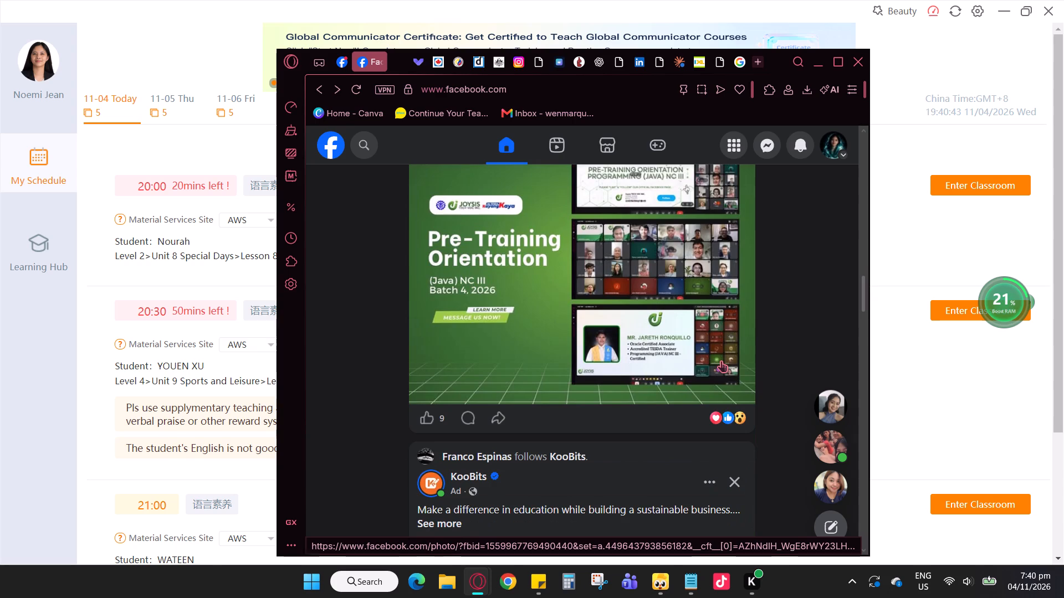
scroll(721, 360, up, 1)
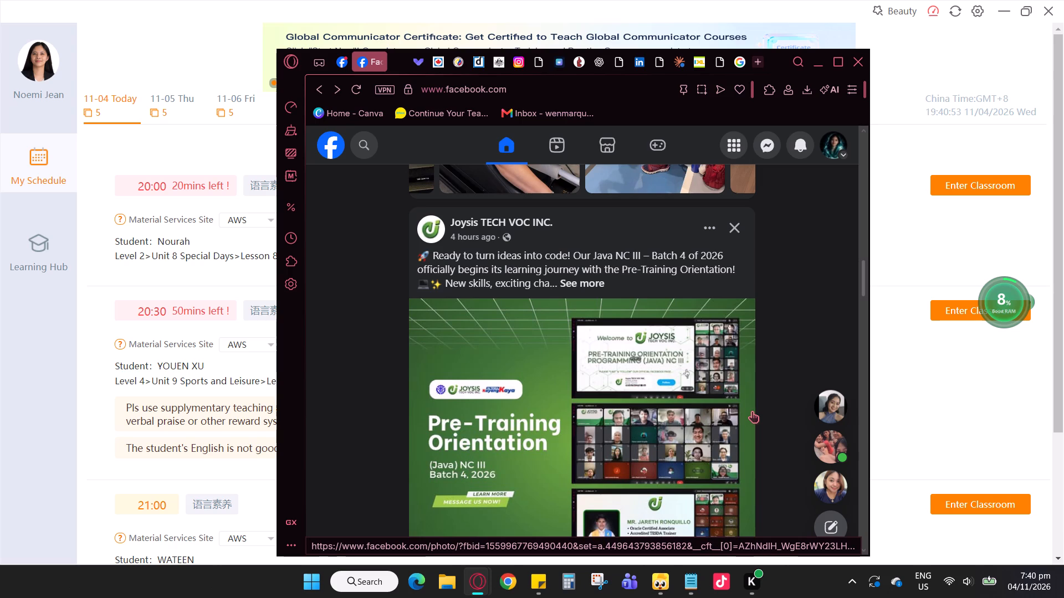
scroll(752, 411, down, 1)
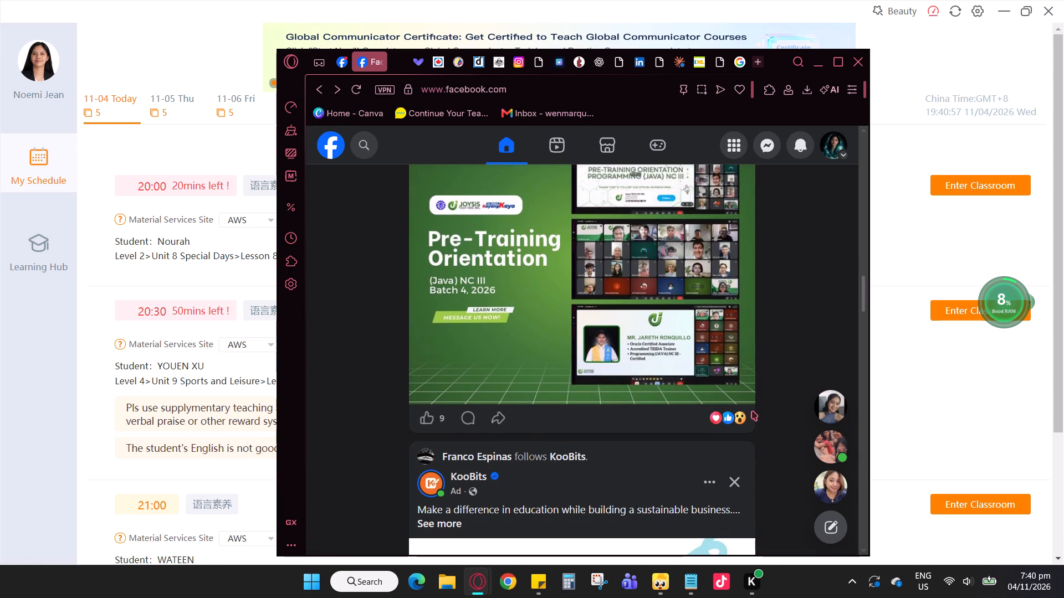
scroll(752, 411, down, 1)
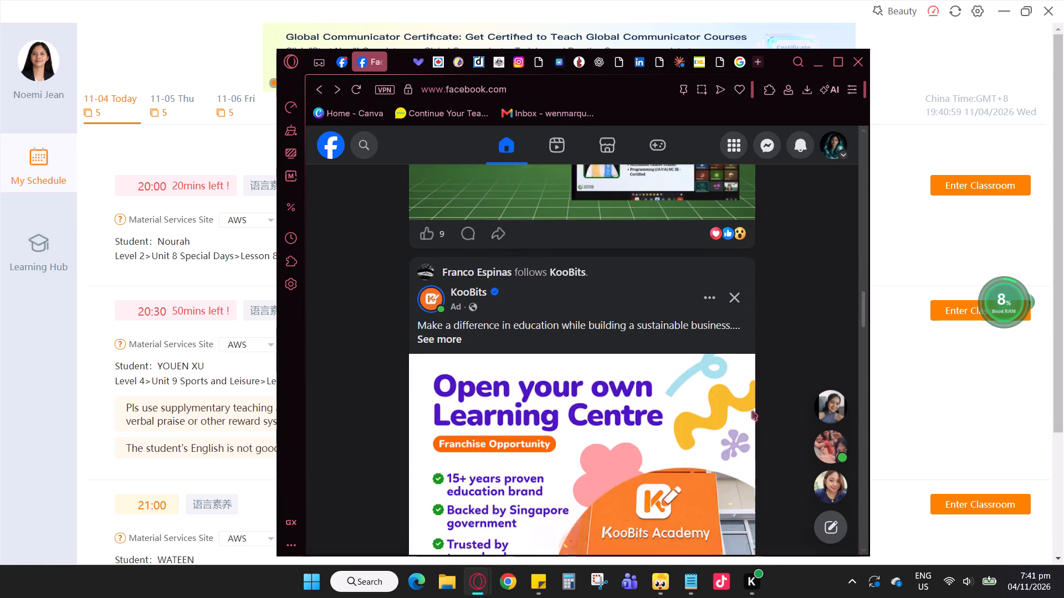
Examine the feed posts showing teachers' total earnings and lesson records.
scroll(752, 411, down, 4)
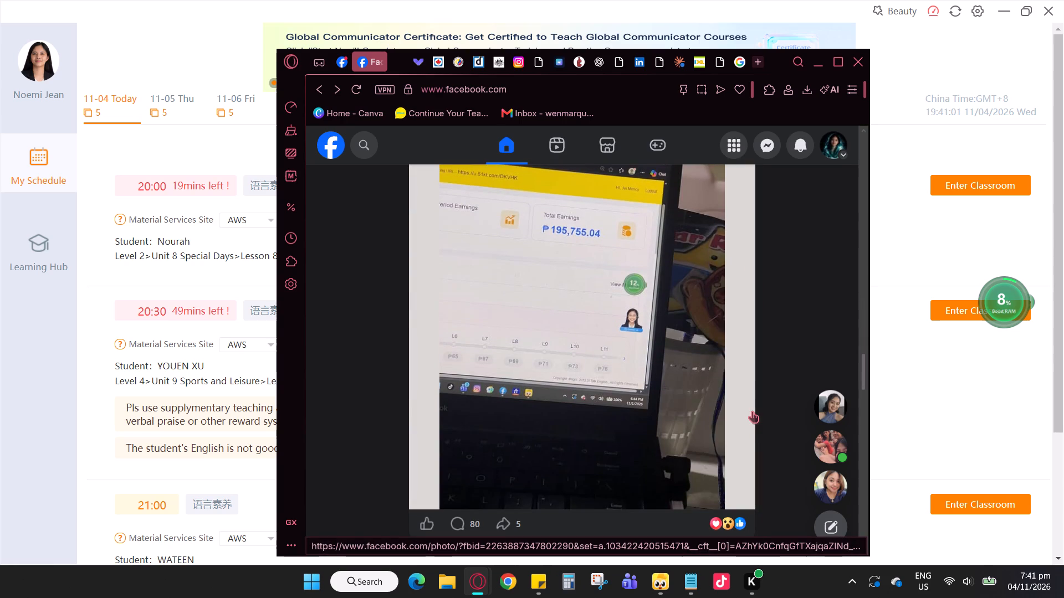
scroll(745, 405, up, 1)
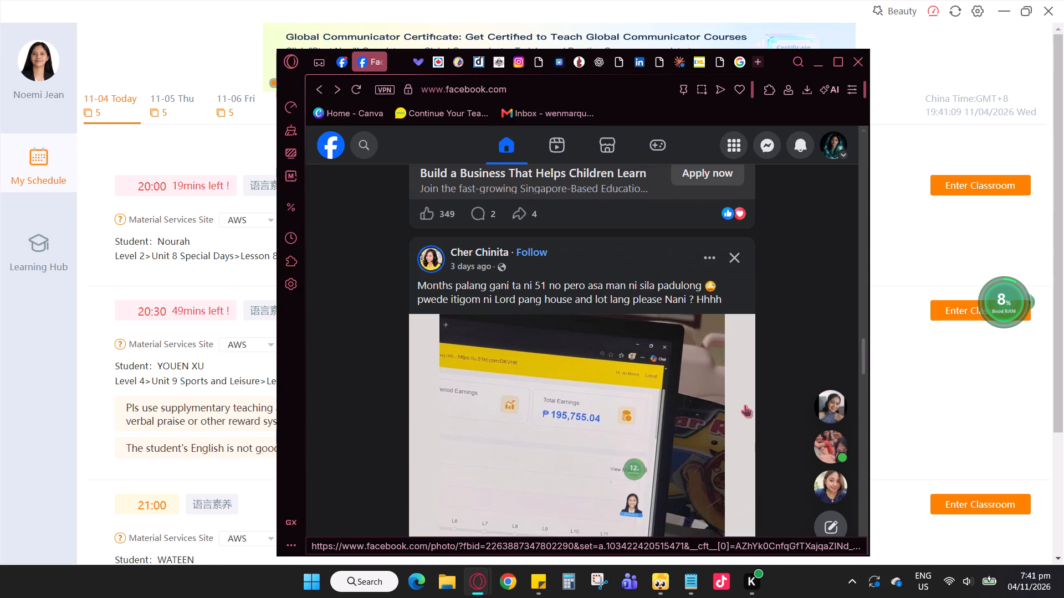
scroll(745, 405, down, 3)
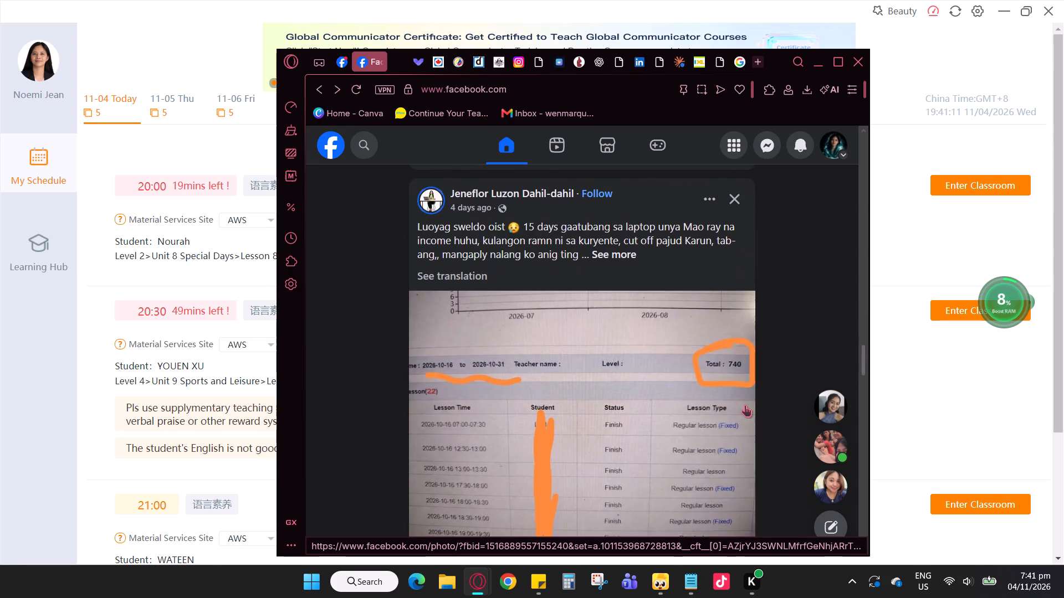
scroll(745, 405, down, 1)
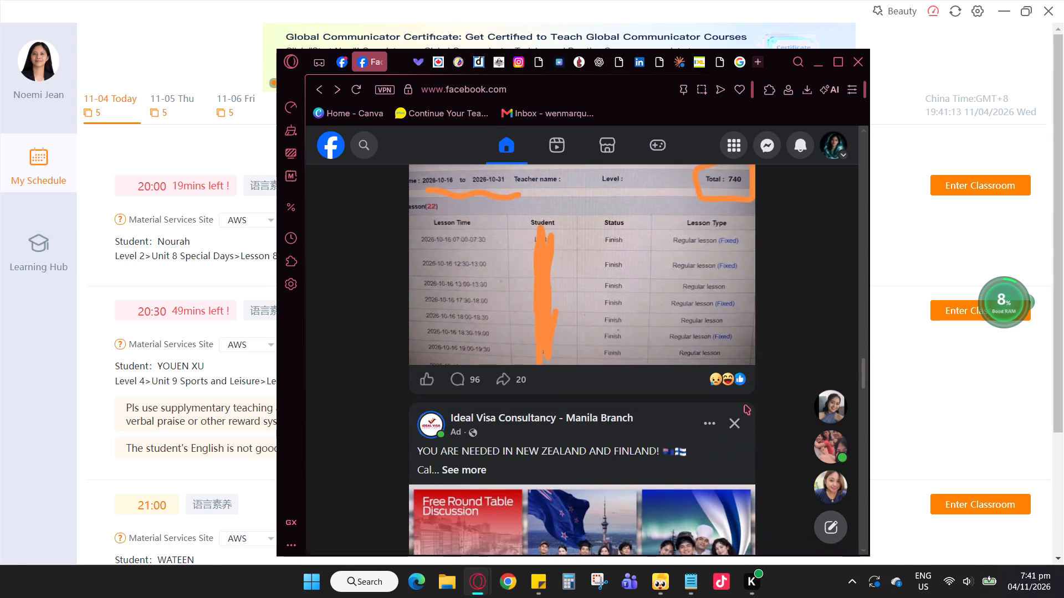
scroll(745, 405, up, 1)
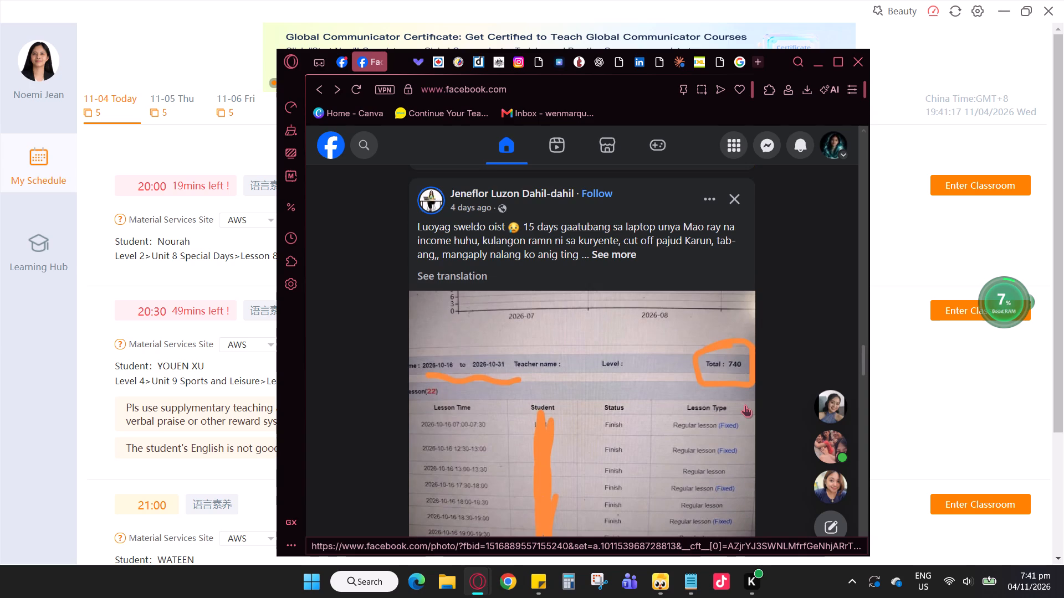
Examine the humorous photo post and the teacher dashboard post with the circled Complaints section.
scroll(745, 405, down, 5)
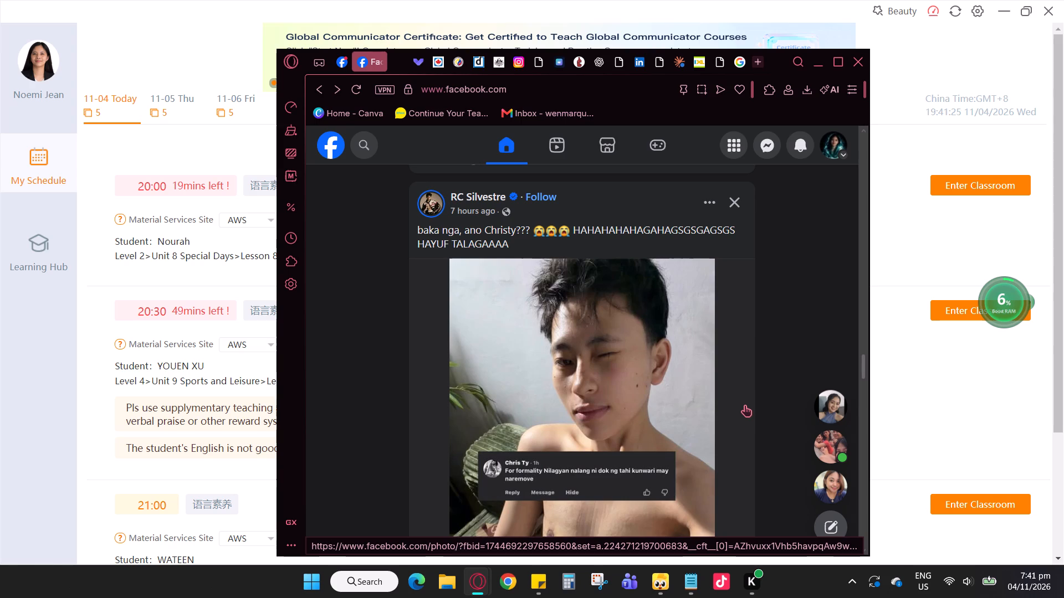
scroll(745, 405, down, 1)
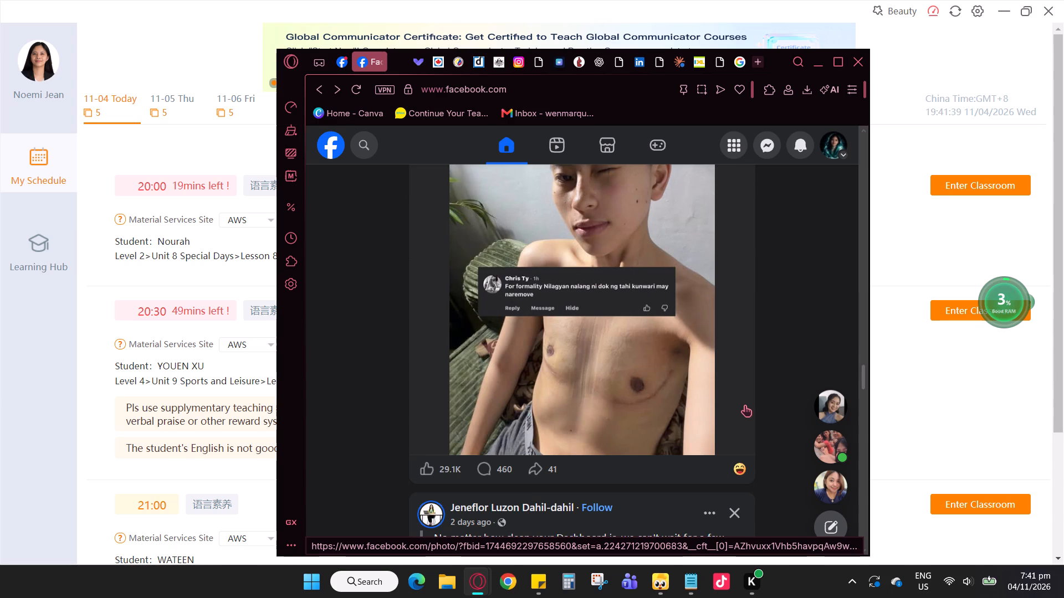
scroll(745, 405, up, 1)
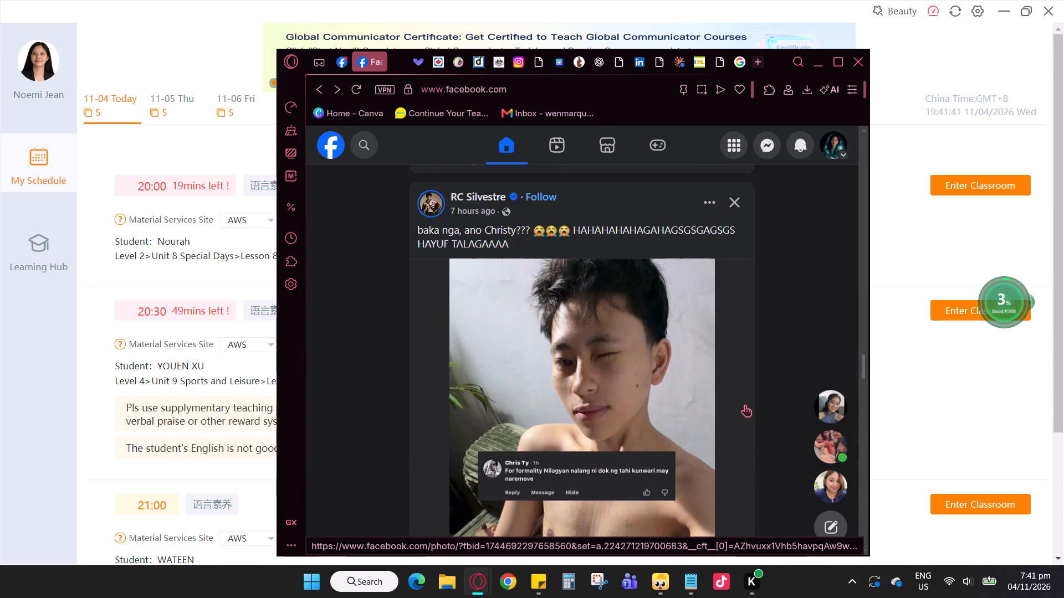
scroll(745, 405, down, 1)
scroll(745, 405, up, 1)
scroll(745, 405, down, 3)
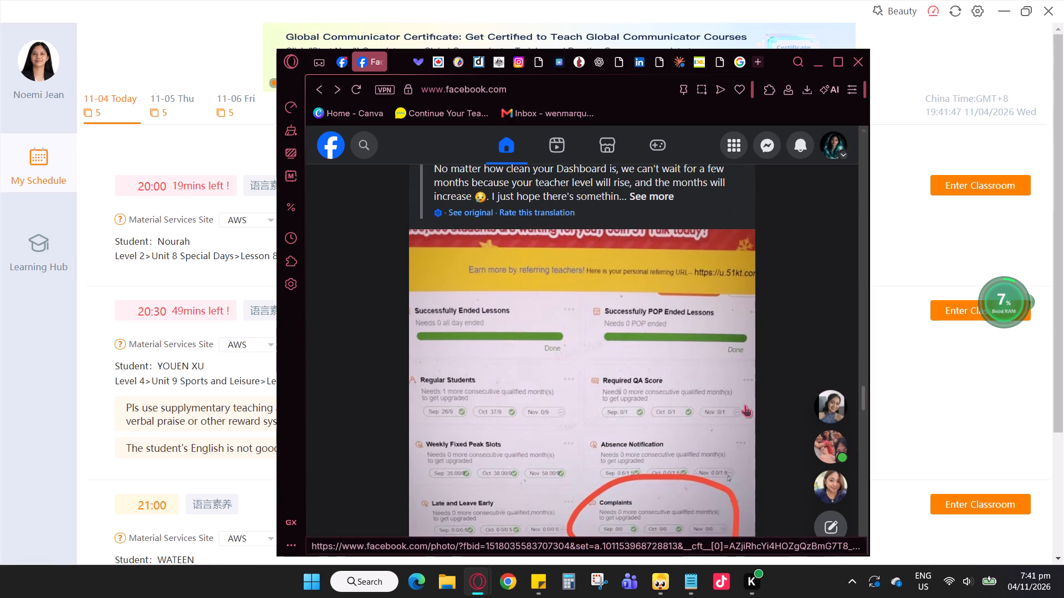
scroll(745, 405, down, 1)
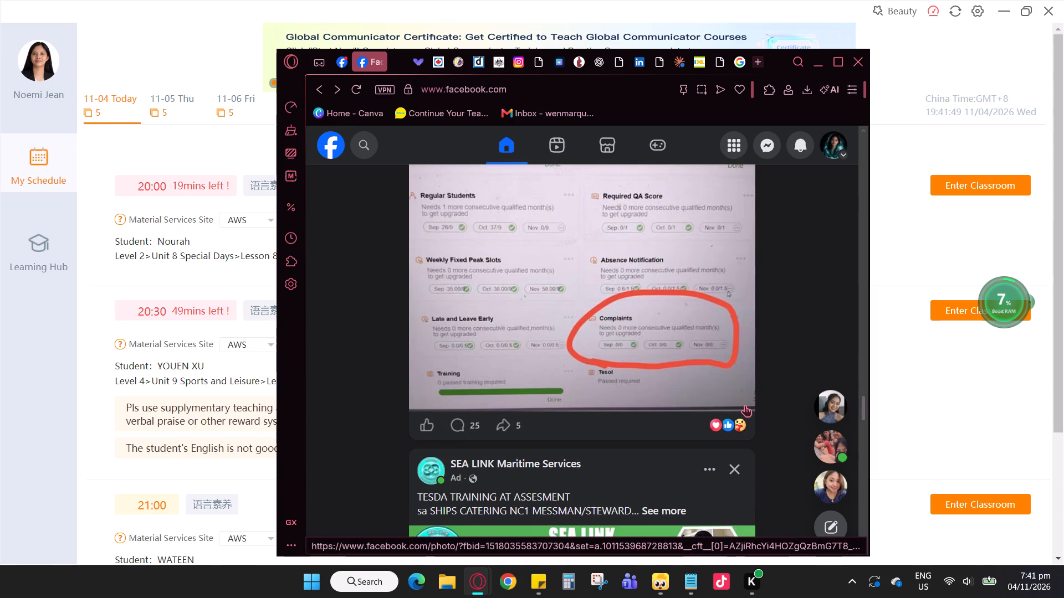
scroll(745, 405, up, 2)
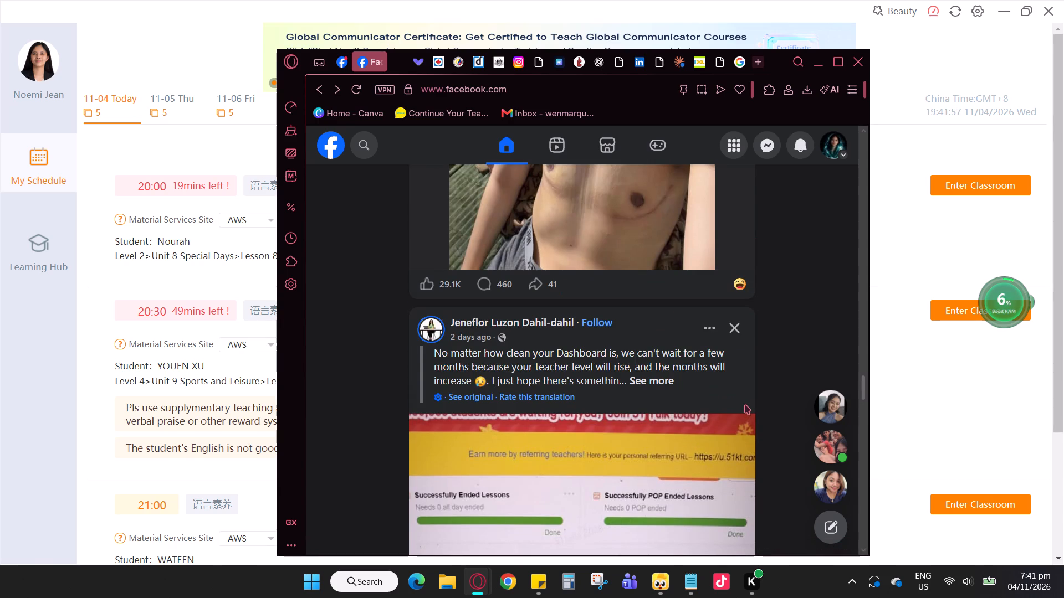
scroll(745, 405, down, 1)
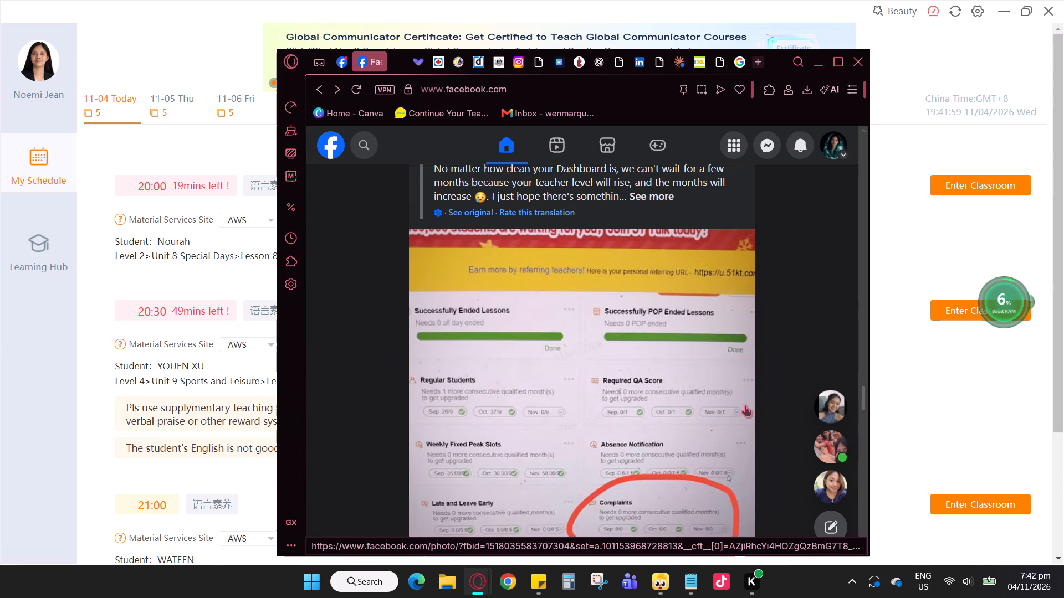
scroll(745, 405, down, 1)
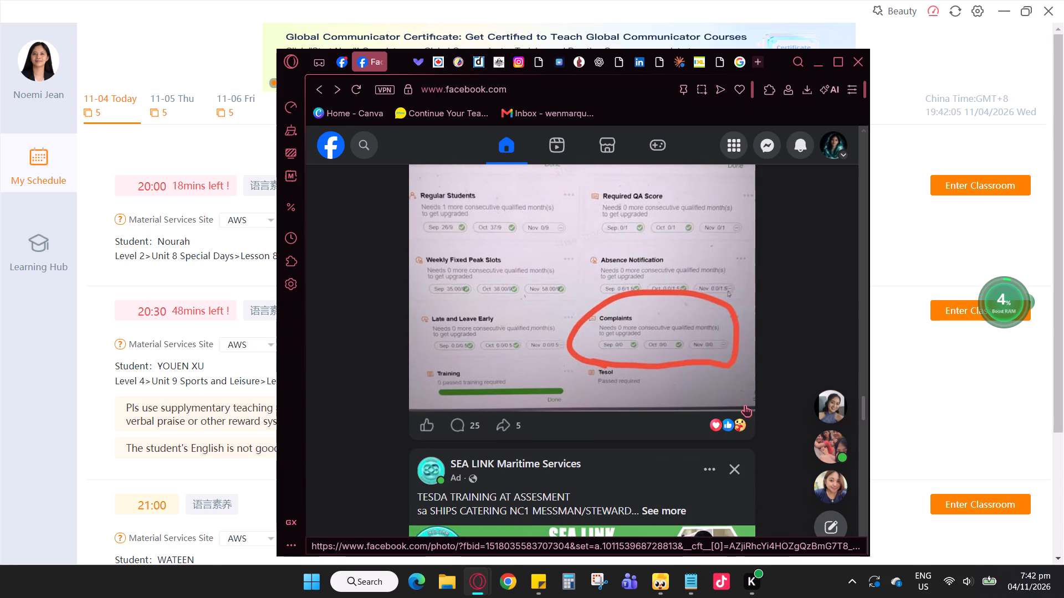
Expand the full text of the SEA LINK Maritime Services ad and read its TESDA training details.
scroll(617, 392, down, 1)
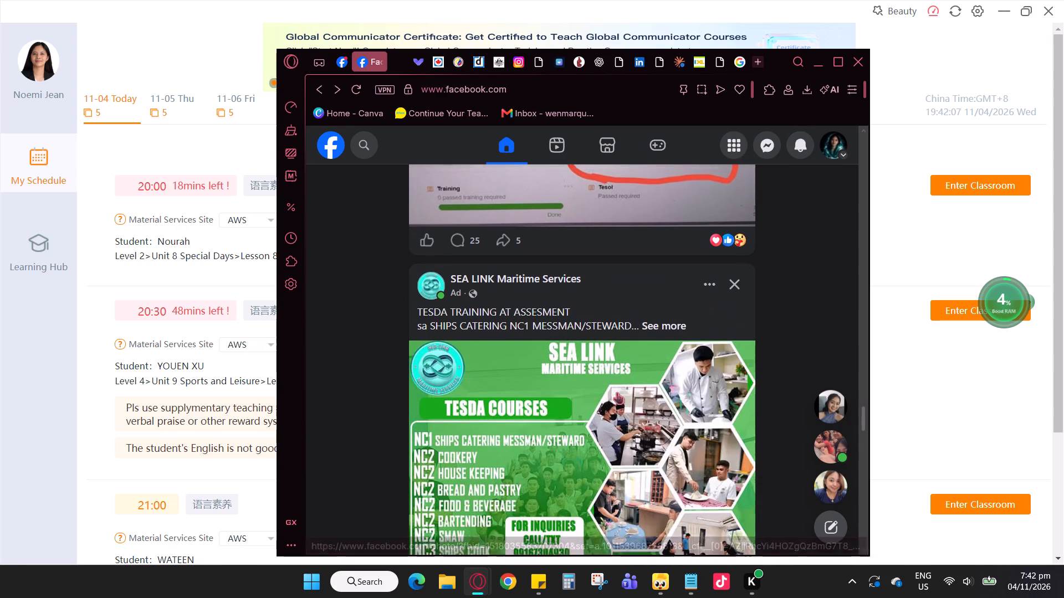
scroll(626, 384, down, 1)
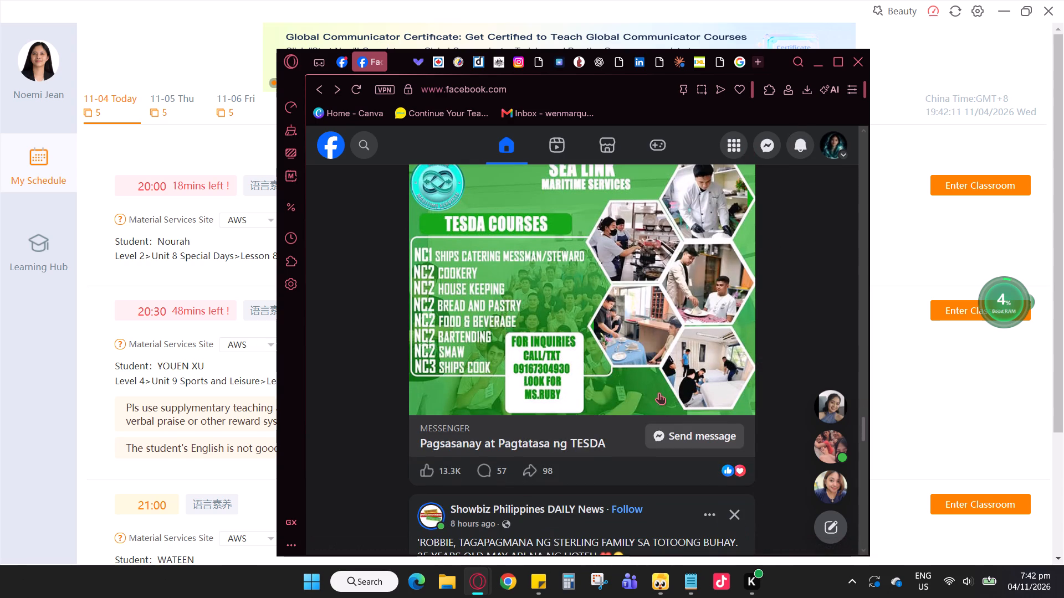
scroll(659, 393, up, 1)
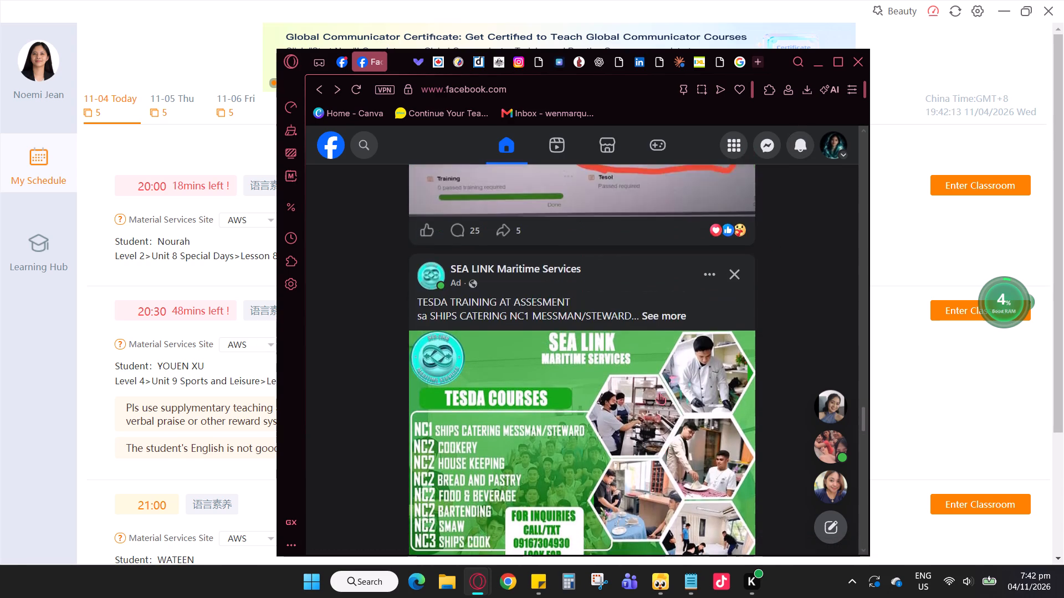
scroll(659, 393, up, 1)
scroll(659, 393, down, 1)
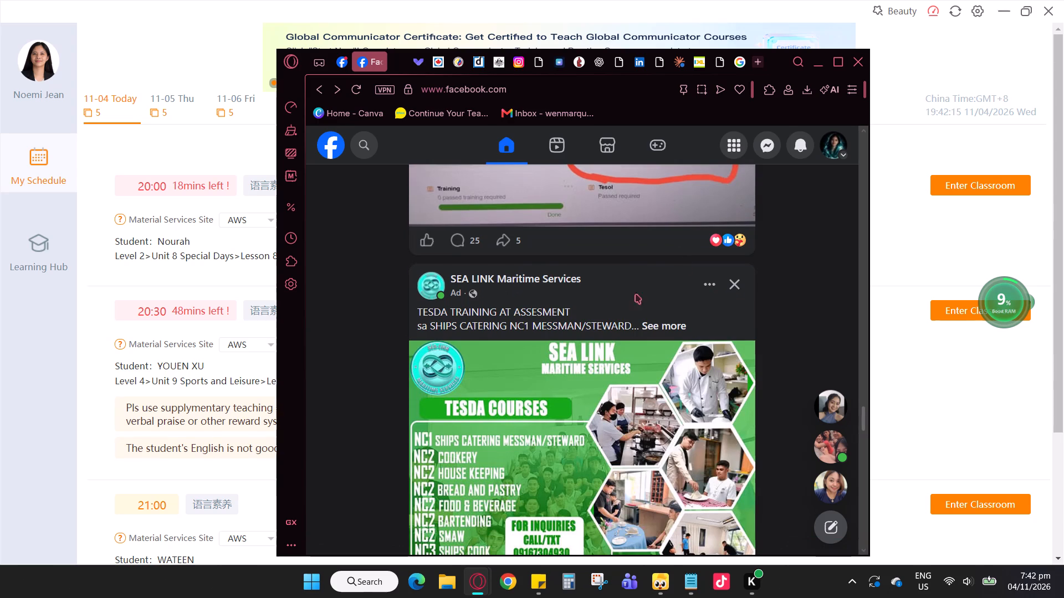
click(671, 321)
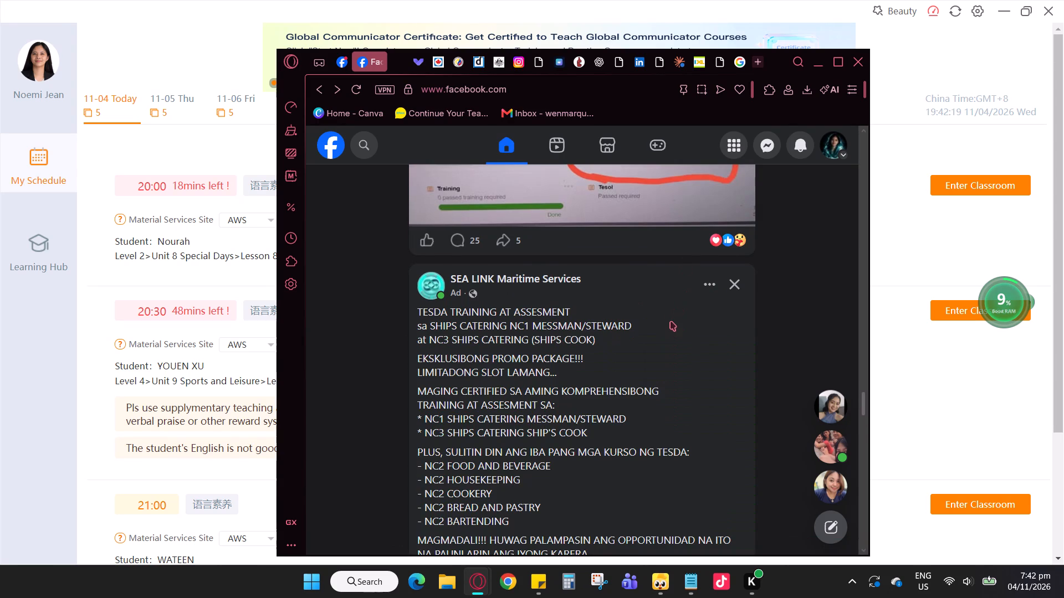
scroll(671, 321, down, 1)
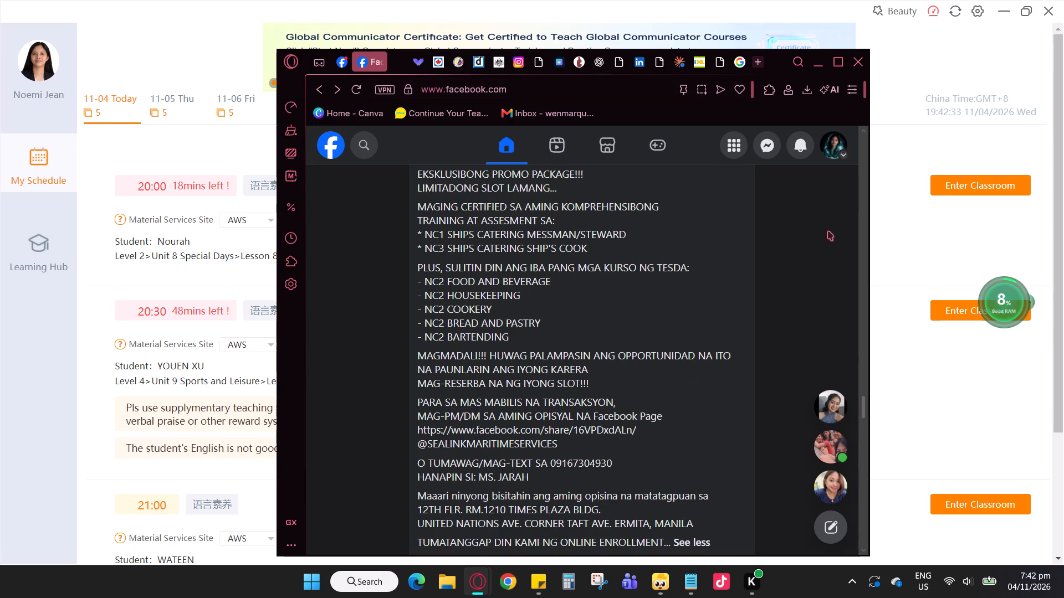
Expand the Showbiz Philippines DAILY News post about Robbie and his hotel, and read its full text and picture captions.
scroll(724, 346, down, 4)
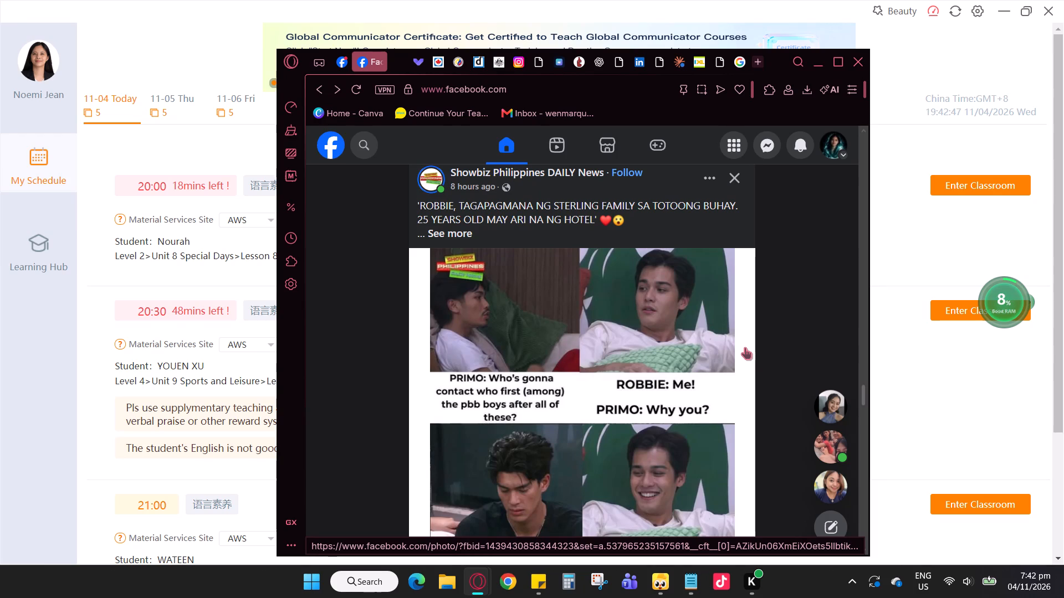
scroll(745, 347, down, 1)
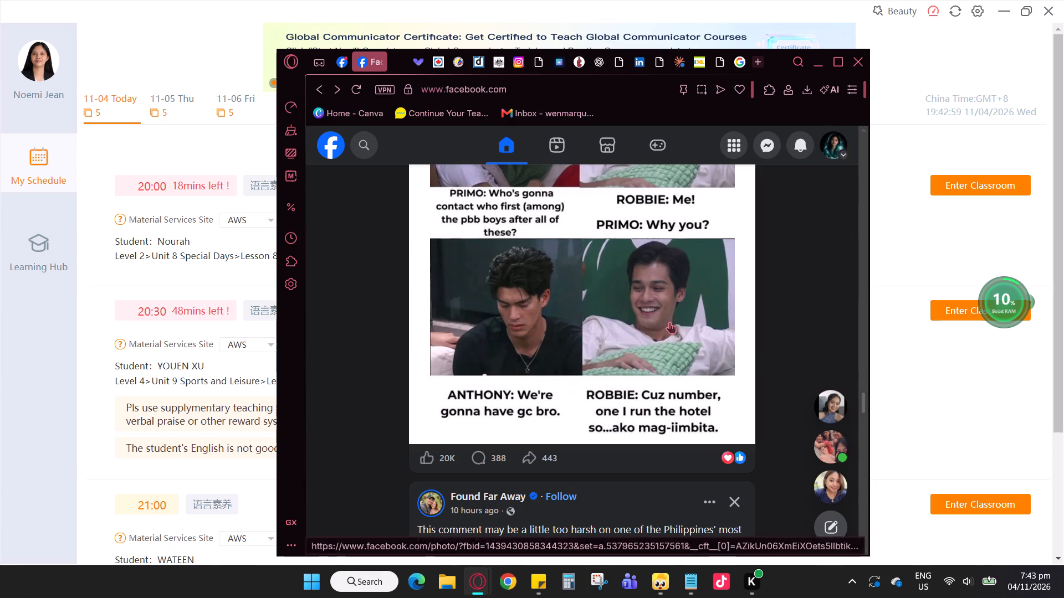
scroll(592, 352, up, 1)
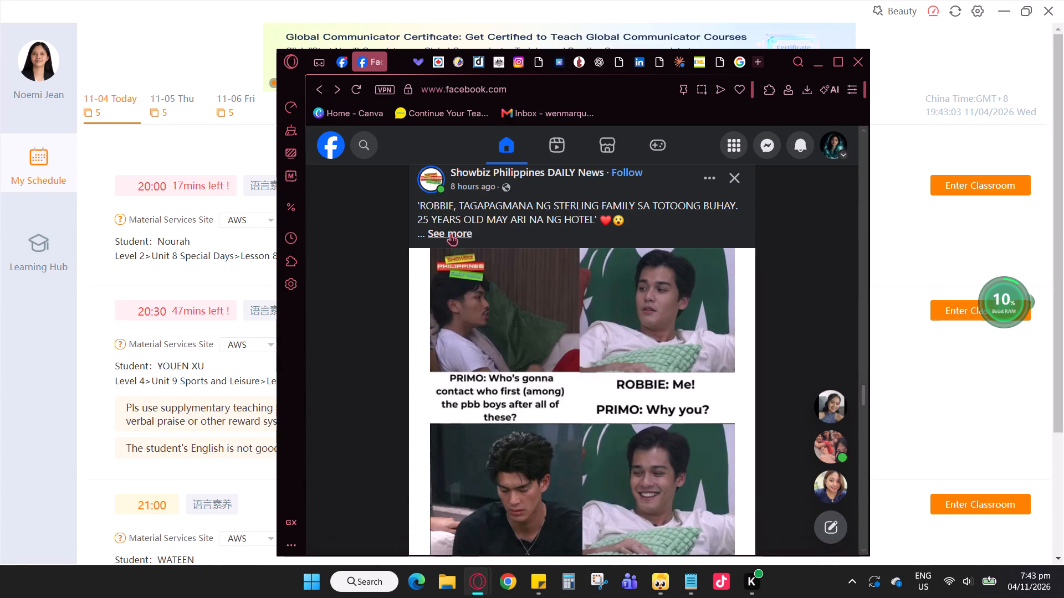
click(451, 234)
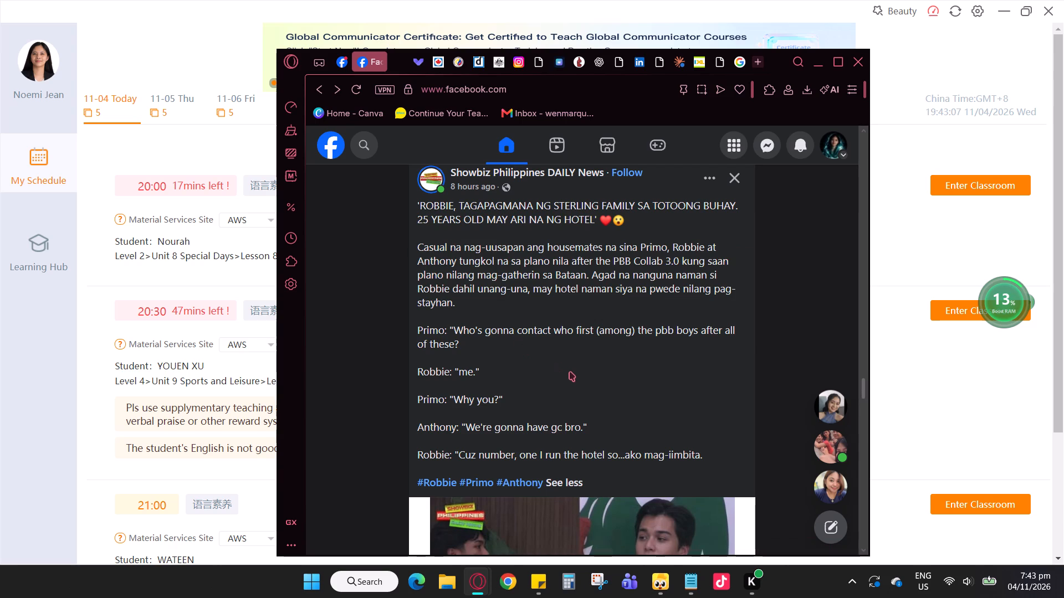
right_drag(589, 297, 561, 285)
click(326, 404)
scroll(591, 395, down, 1)
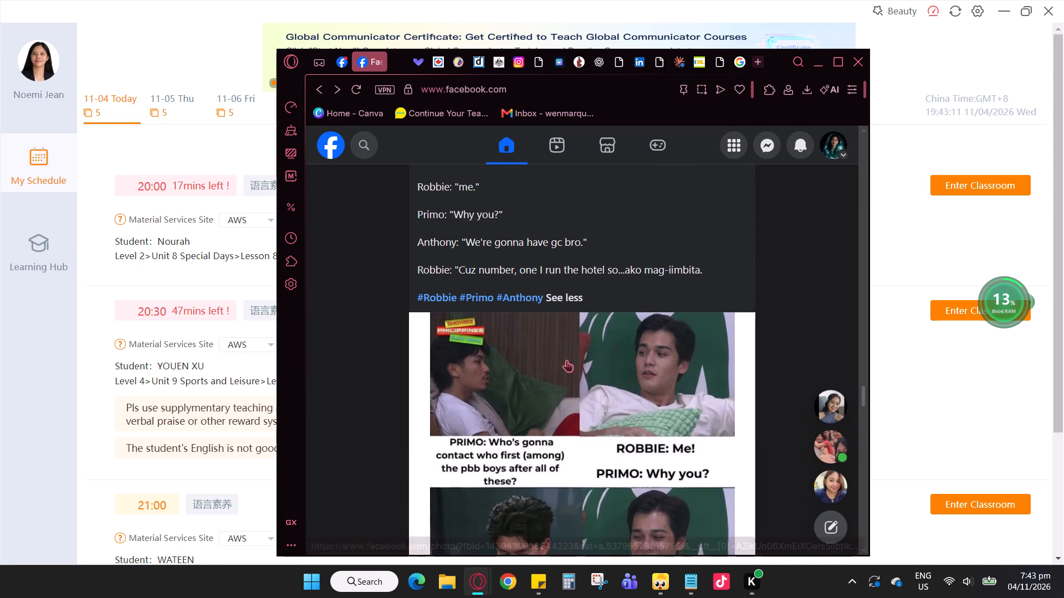
scroll(746, 464, down, 1)
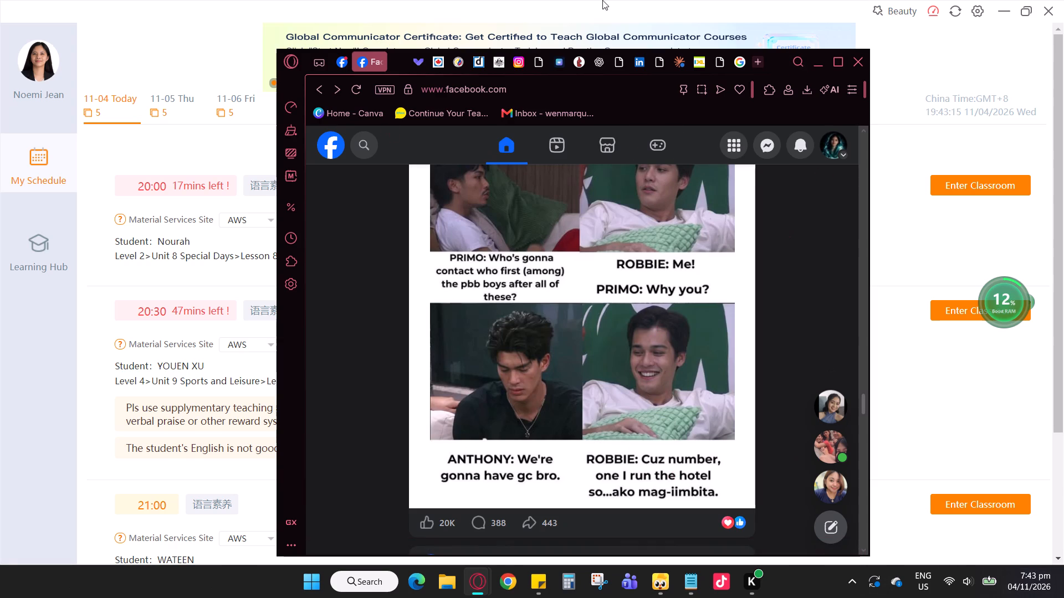
click(536, 527)
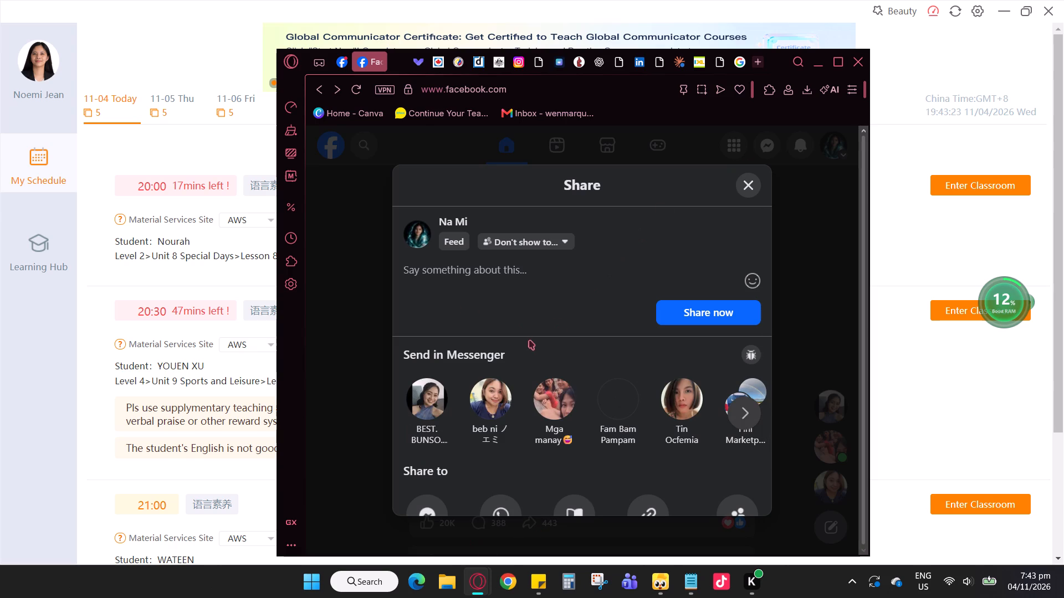
click(431, 426)
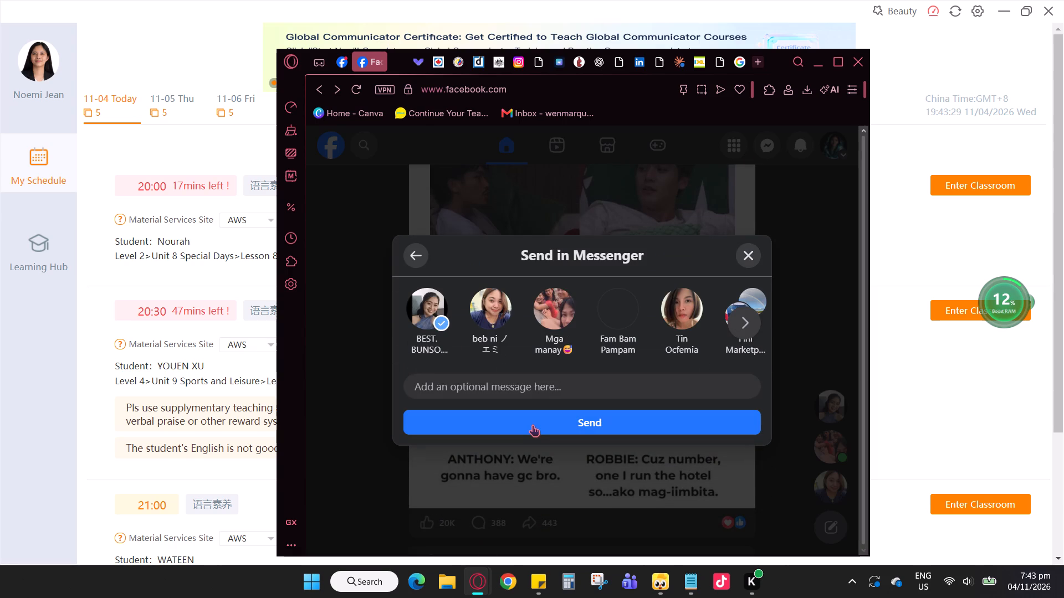
Send the post with the message "yung casual ka nyang binira na mapera sya at ikaw ay pangkaraniwan lamang hahaha".
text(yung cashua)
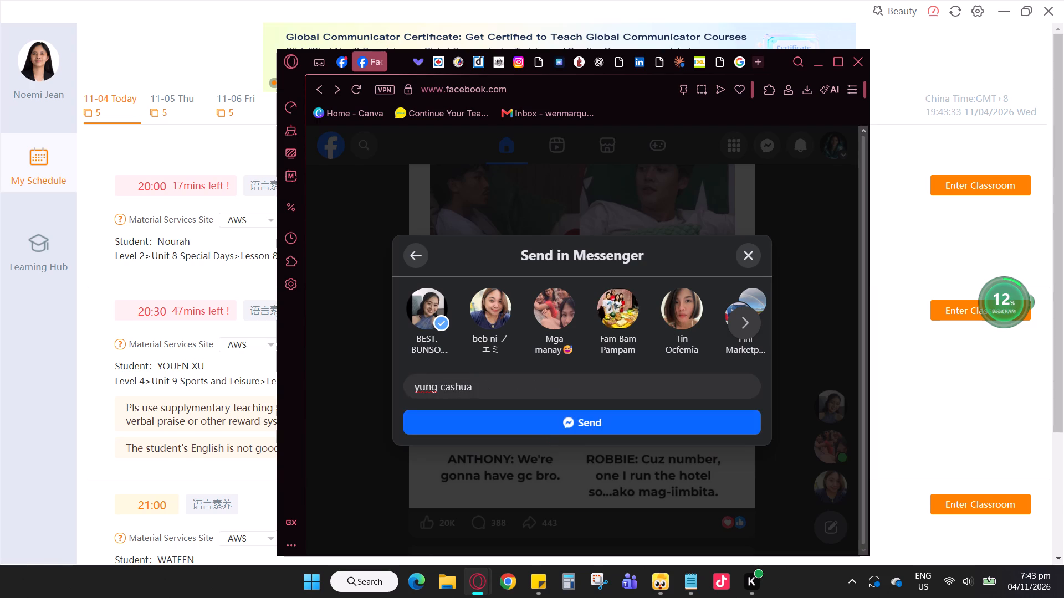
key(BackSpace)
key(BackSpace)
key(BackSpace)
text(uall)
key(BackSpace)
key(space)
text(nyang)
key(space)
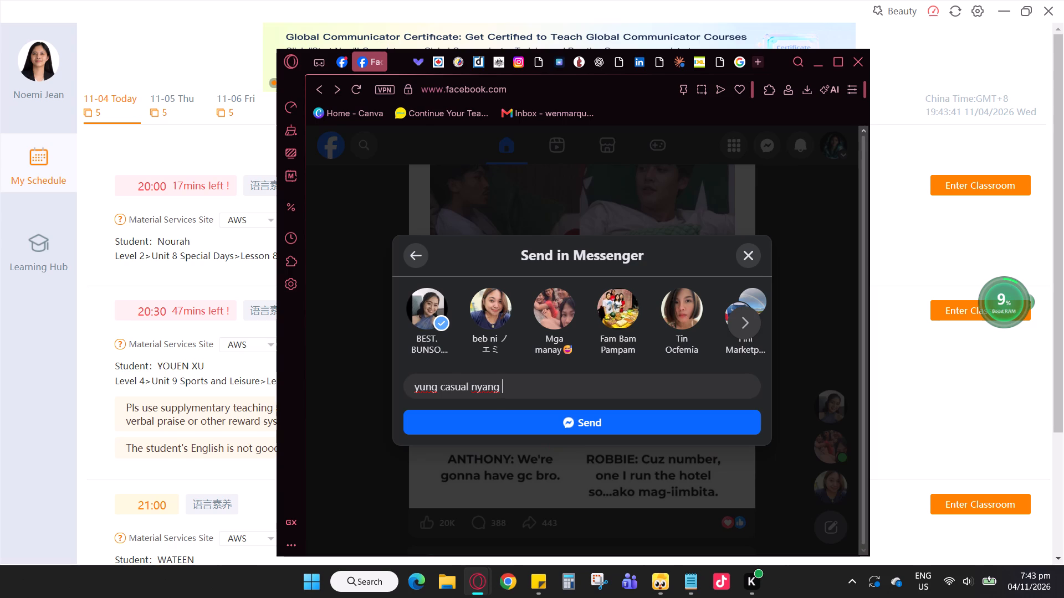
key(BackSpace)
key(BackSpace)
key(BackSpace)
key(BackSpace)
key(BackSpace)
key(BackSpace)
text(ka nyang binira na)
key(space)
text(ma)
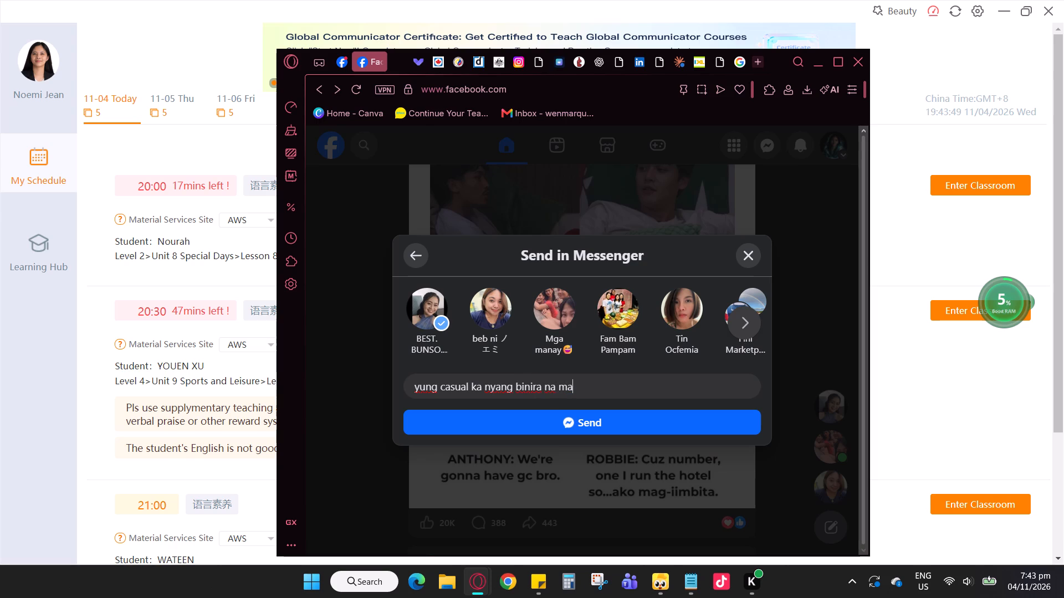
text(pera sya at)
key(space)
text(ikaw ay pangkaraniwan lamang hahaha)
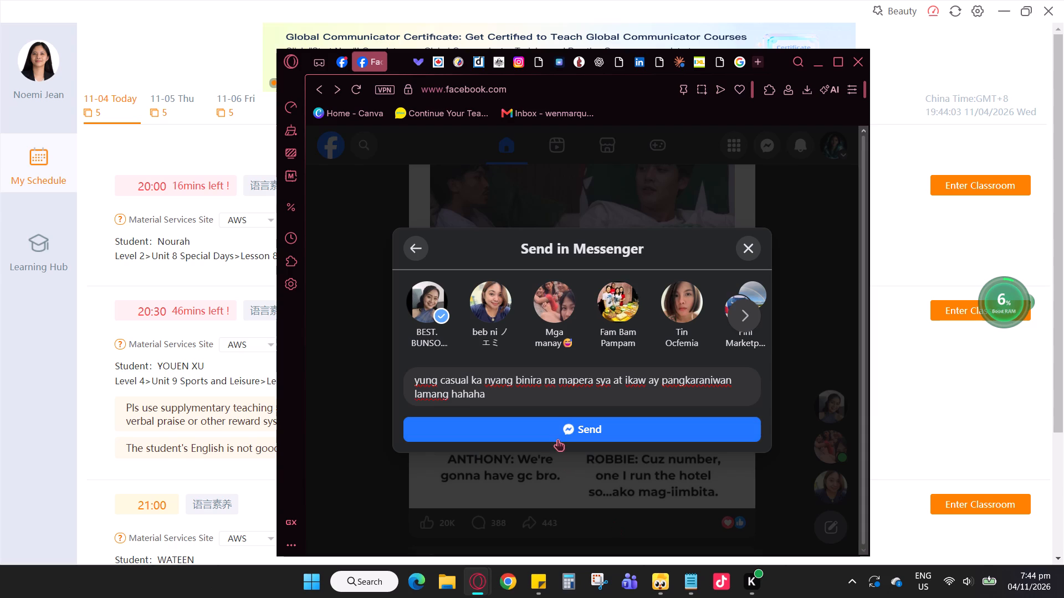
click(549, 430)
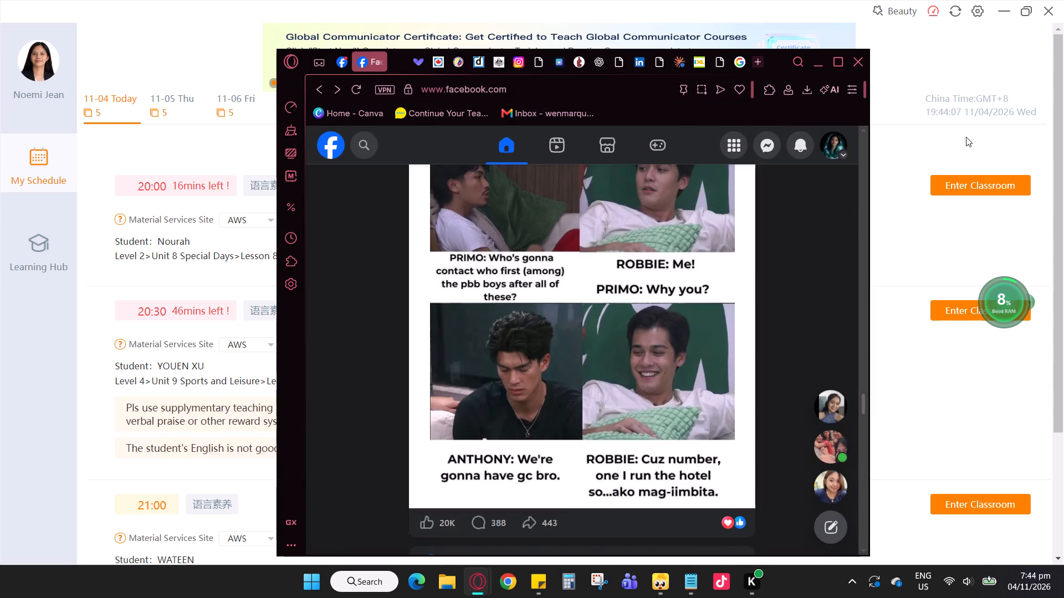
Minimize the Facebook window and switch to the Opera window with the cvc Spelling design in Canva.
click(820, 61)
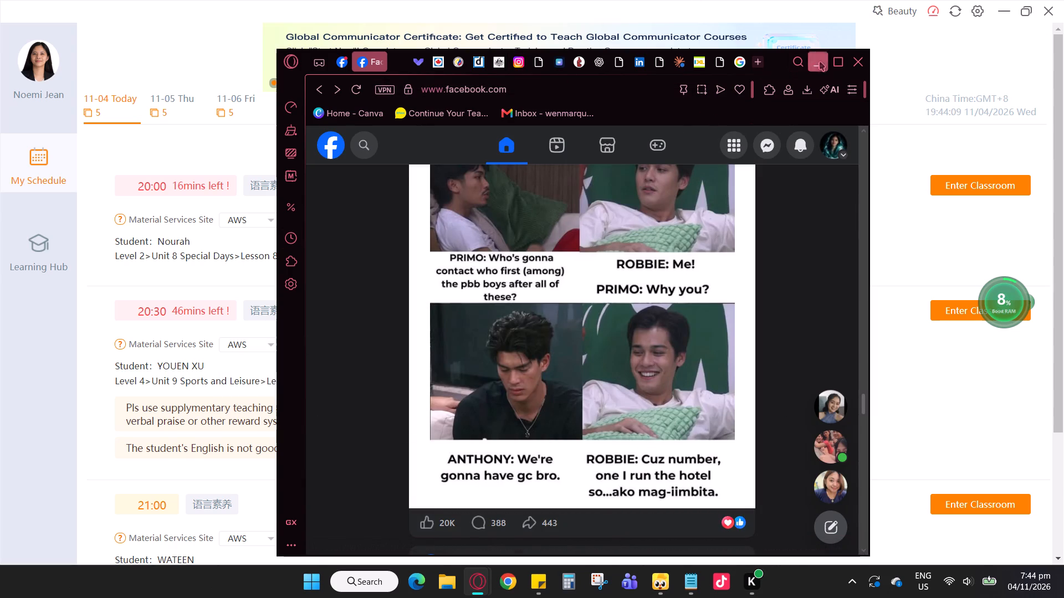
click(475, 584)
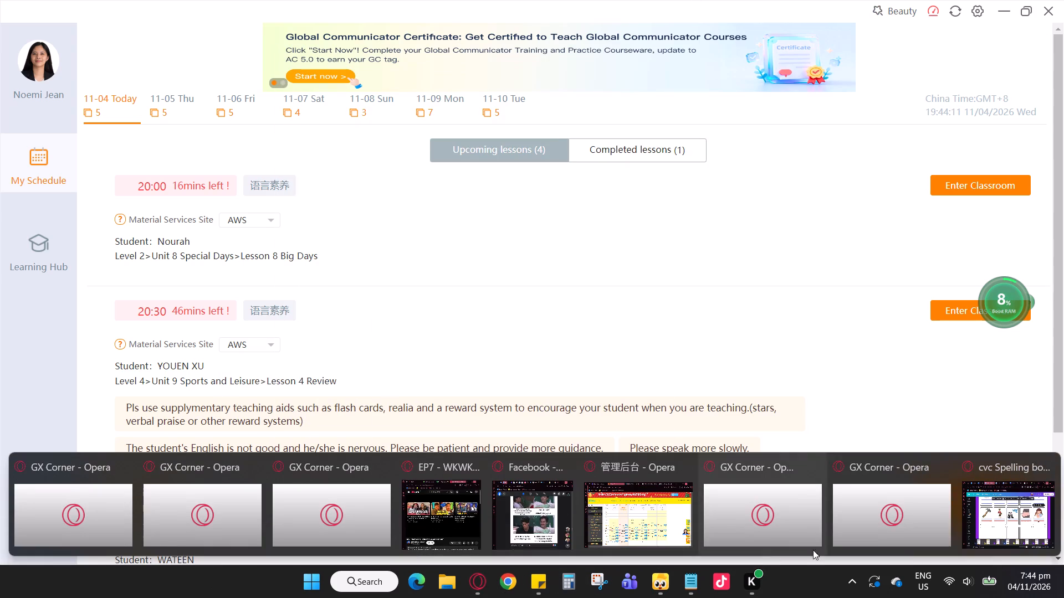
click(994, 514)
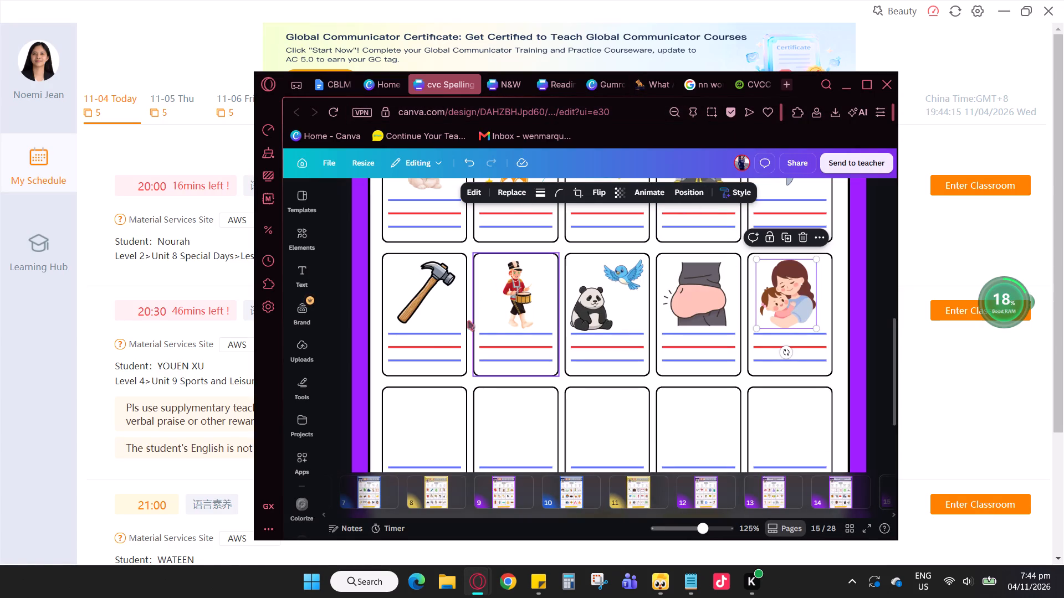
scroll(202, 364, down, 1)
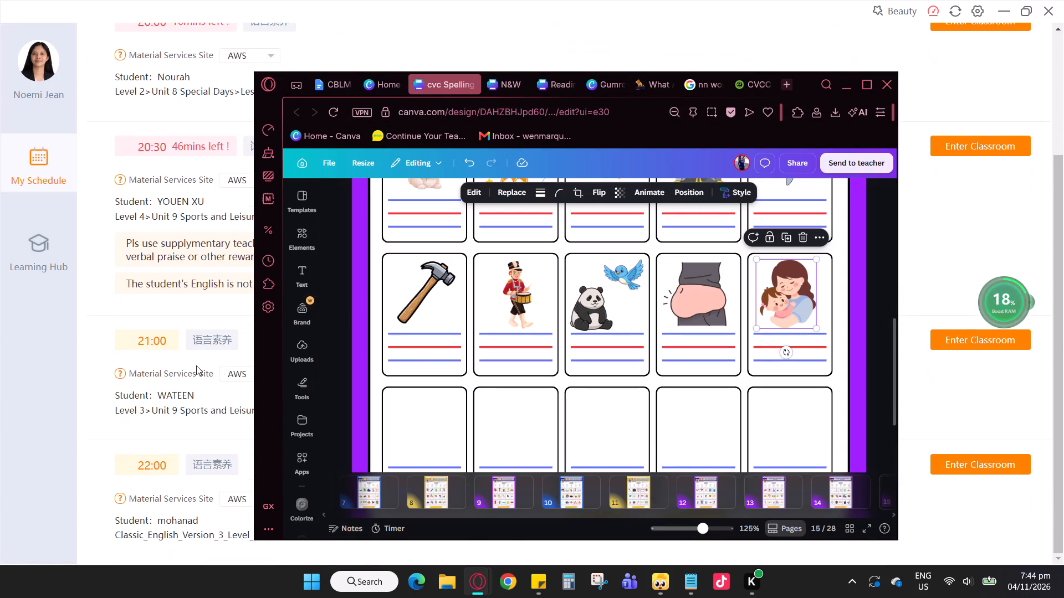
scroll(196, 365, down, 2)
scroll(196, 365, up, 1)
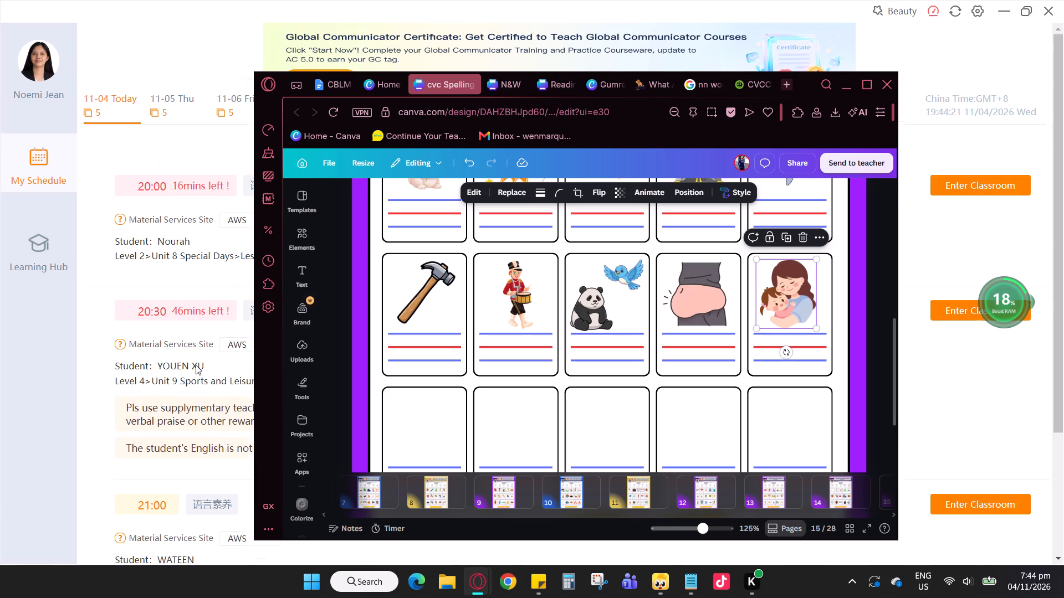
Search the graphics for "check" and add the slanted dark green check mark to the word-bank worksheet on page 15.
scroll(525, 319, up, 1)
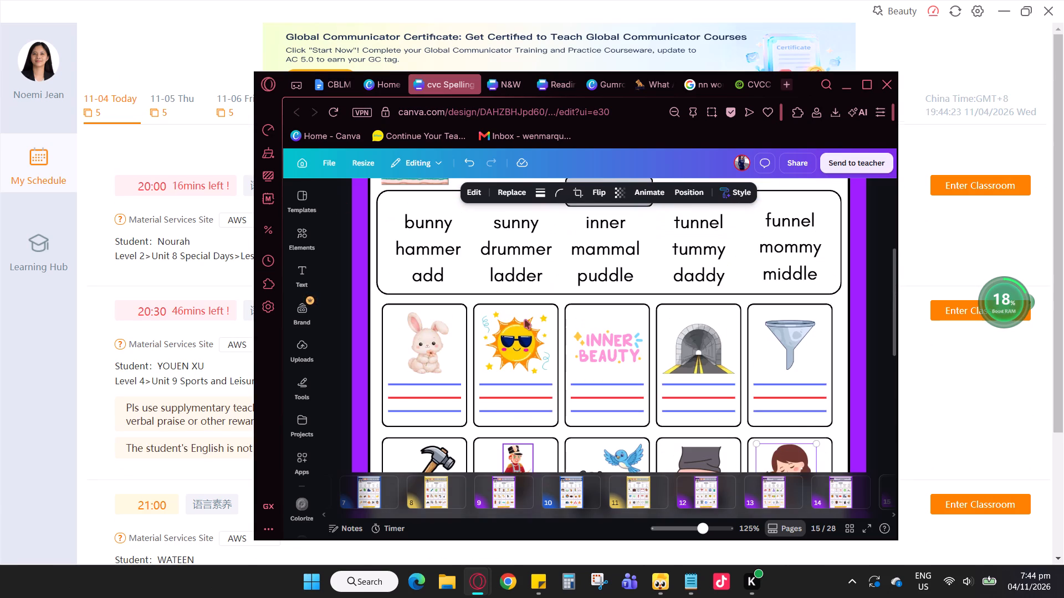
click(301, 242)
click(415, 197)
key(ctrl+a)
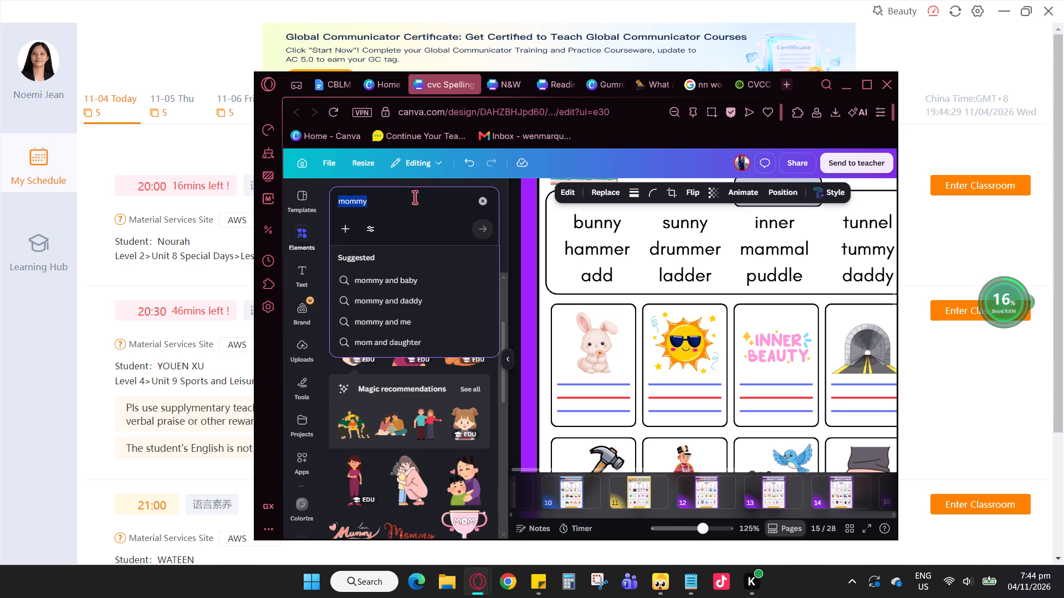
text(check)
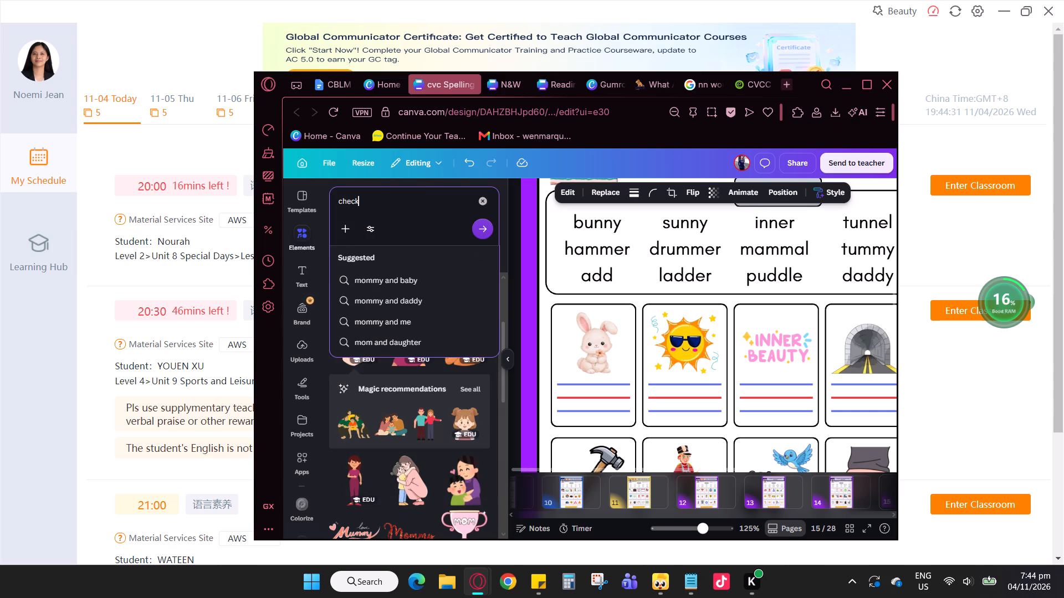
key(Return)
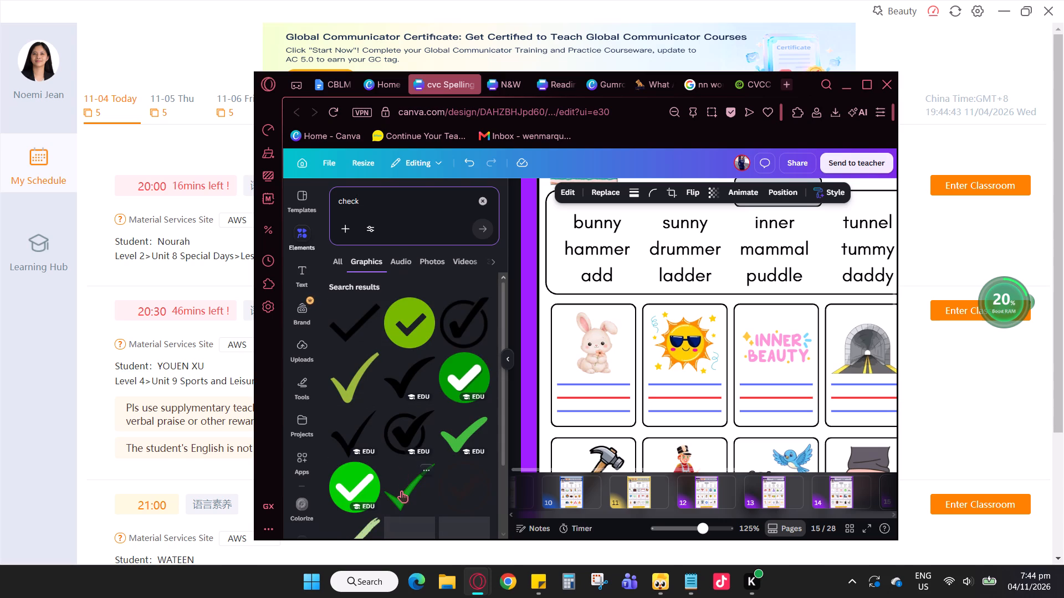
click(403, 493)
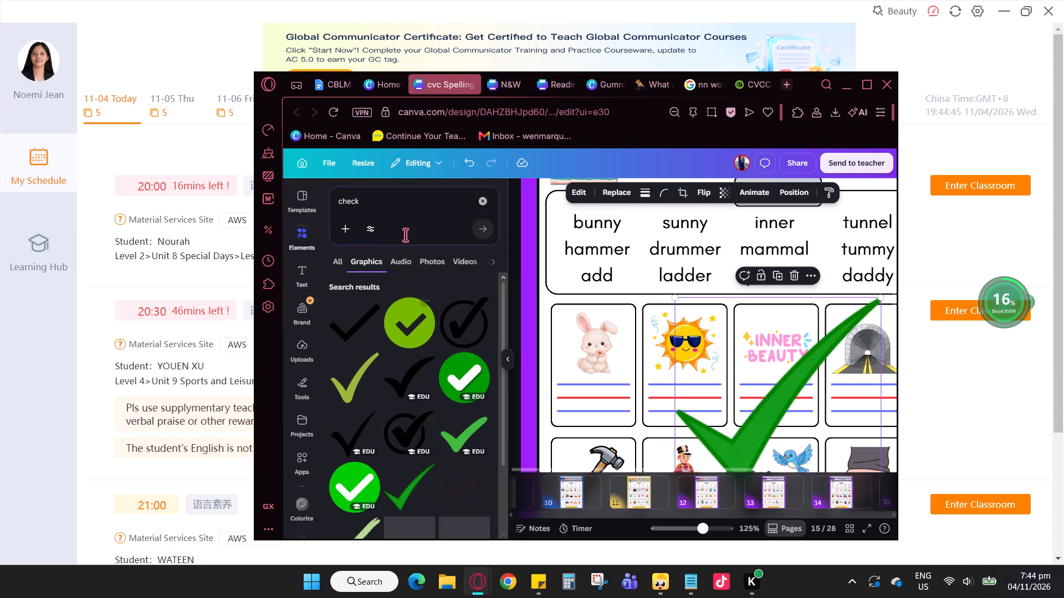
Look through more of the "check" graphics for suitable marks.
click(398, 215)
click(393, 192)
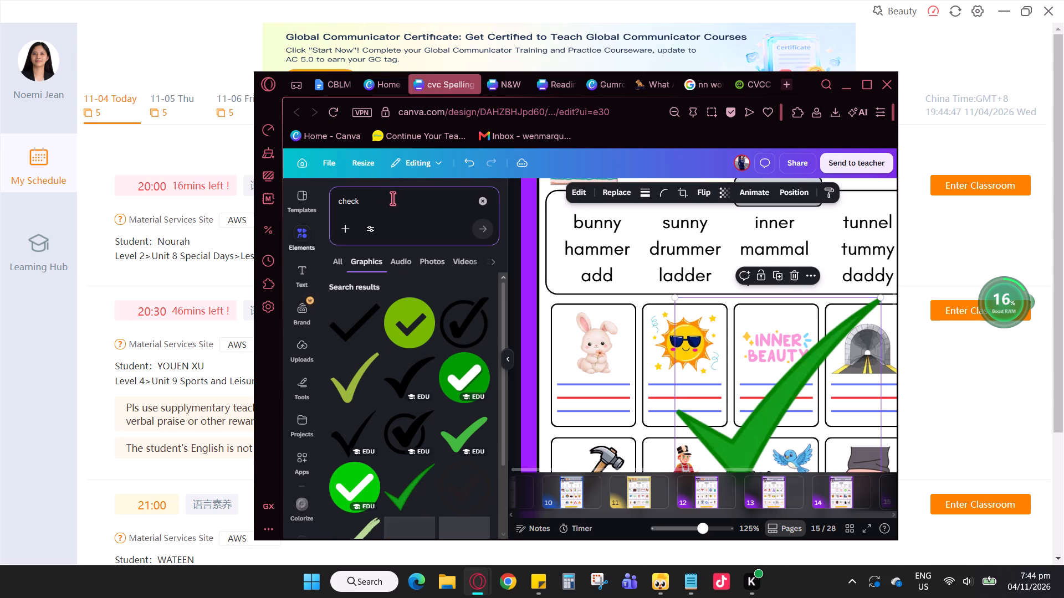
click(392, 198)
scroll(453, 285, down, 1)
scroll(437, 363, down, 2)
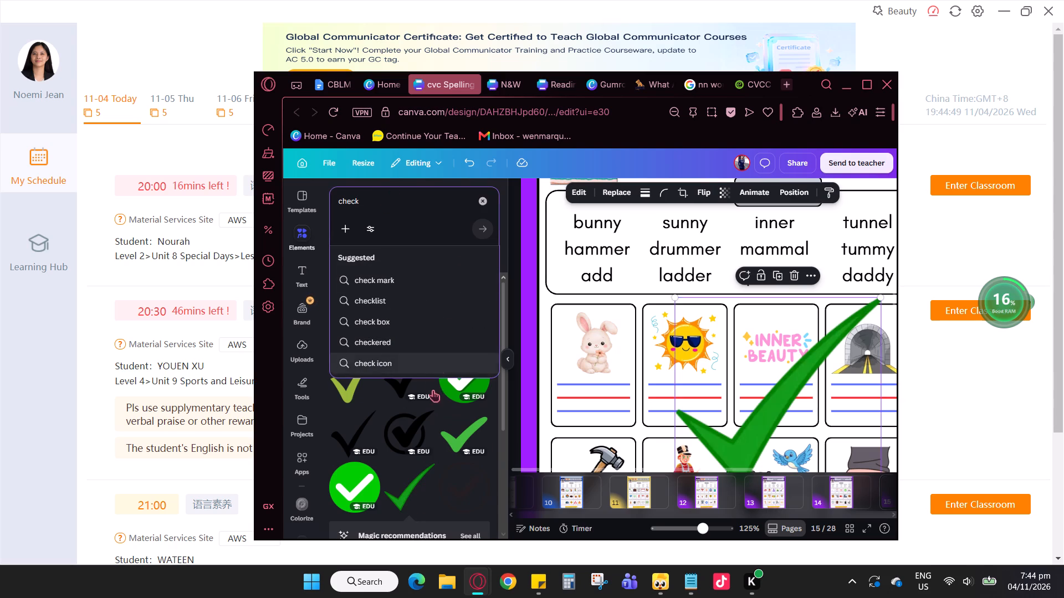
scroll(435, 419, down, 1)
scroll(434, 421, up, 1)
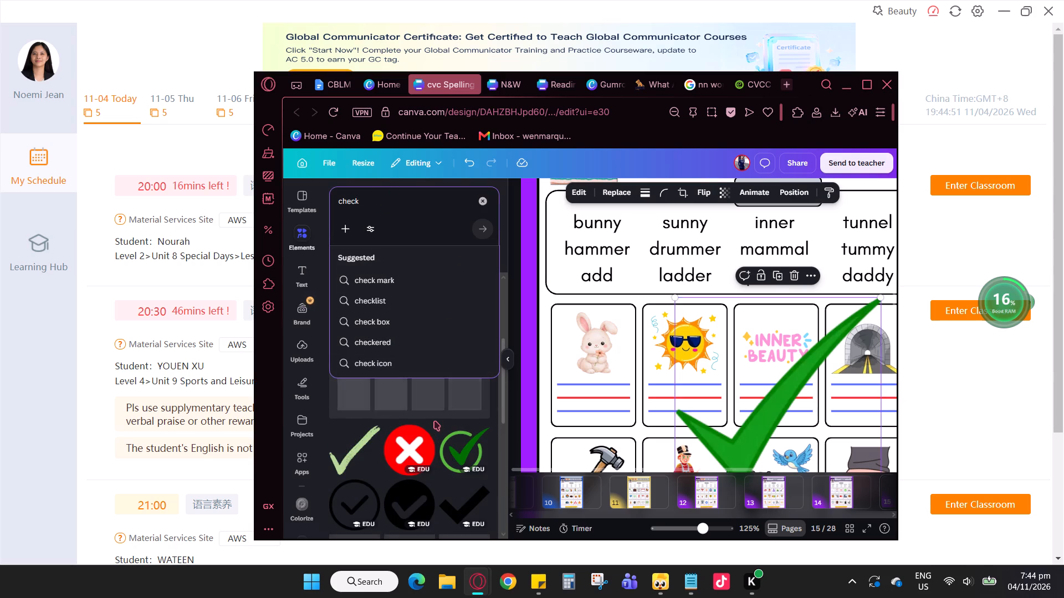
scroll(434, 421, down, 1)
scroll(434, 421, up, 3)
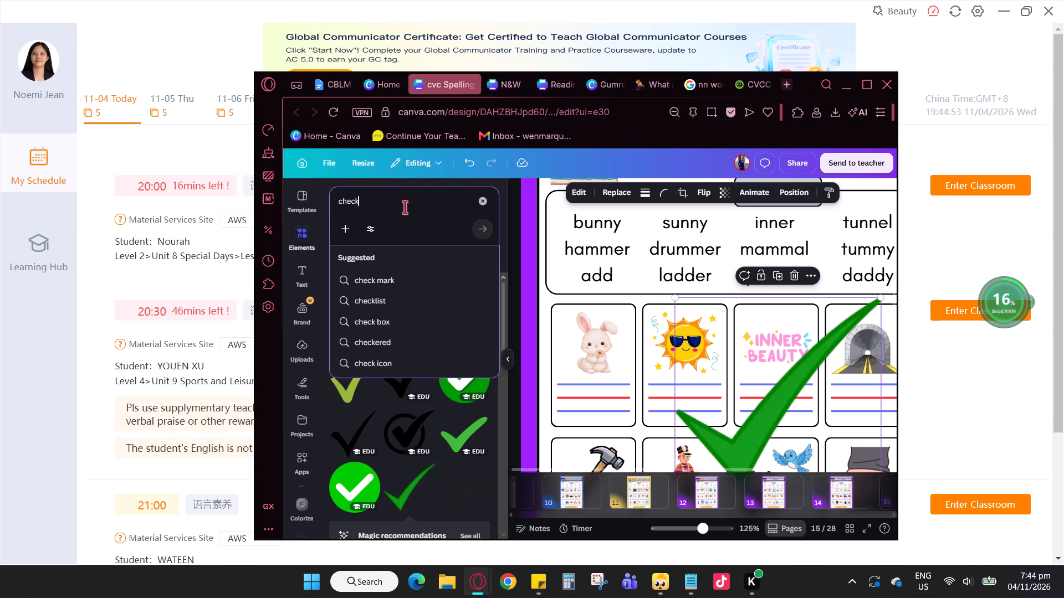
Search the graphics for "ex" and look through the X marks for a suitable one.
key(ctrl+a)
text(ex)
key(Return)
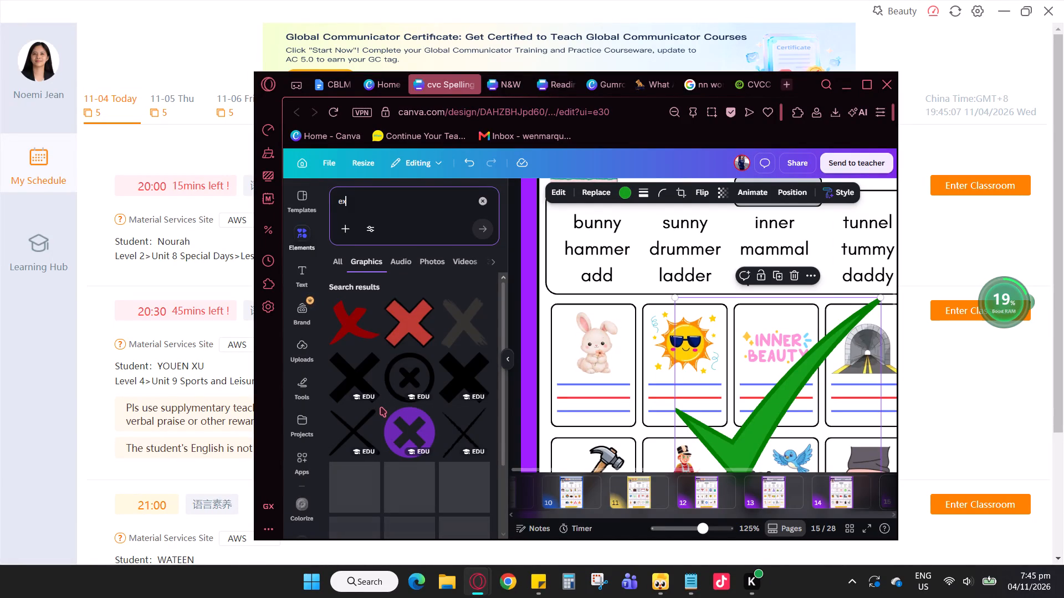
scroll(381, 407, down, 2)
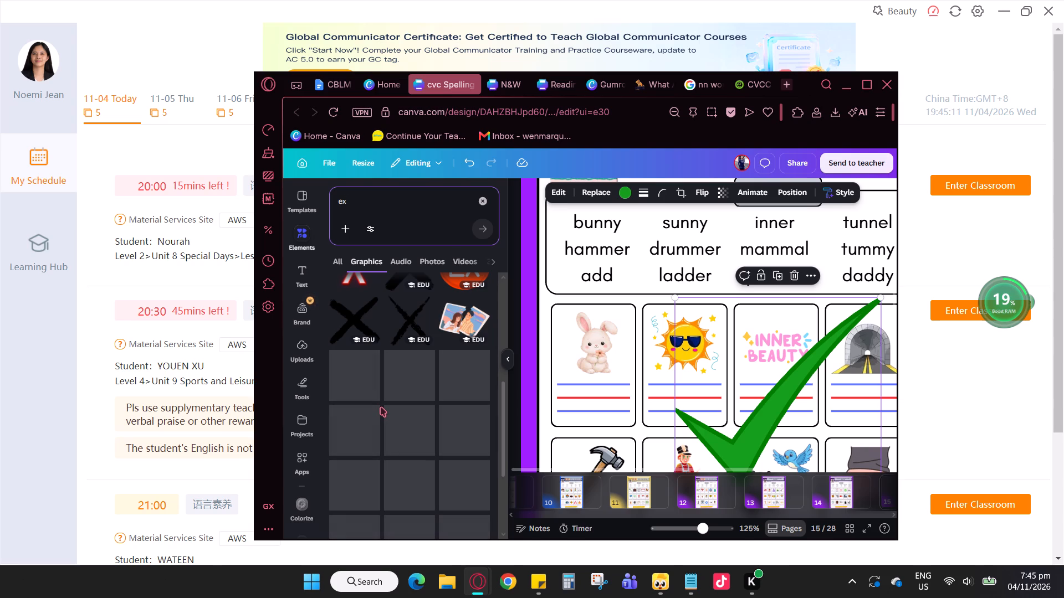
scroll(381, 407, down, 1)
scroll(381, 407, up, 2)
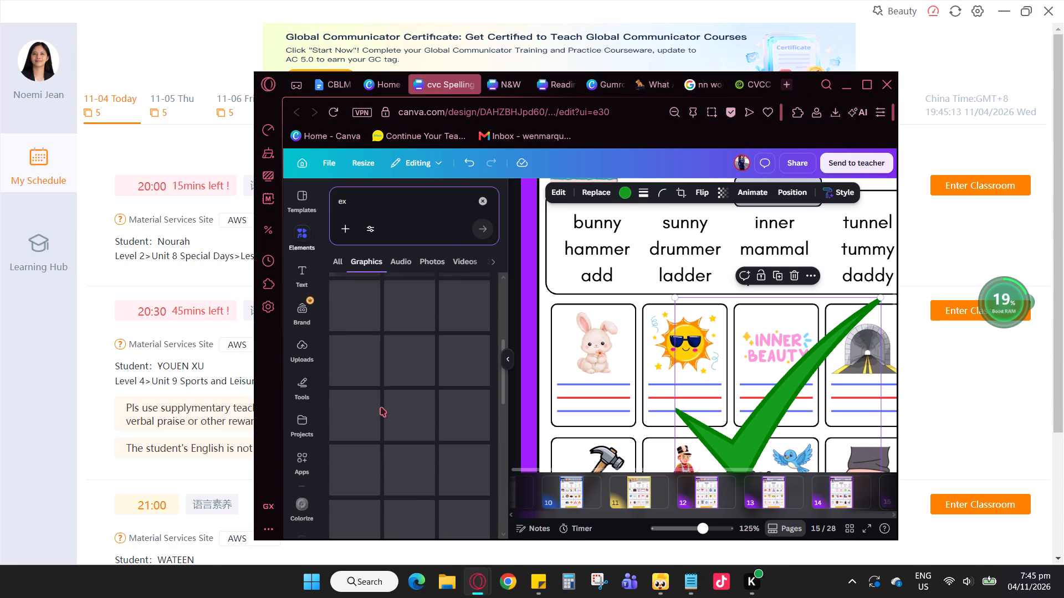
scroll(381, 407, up, 2)
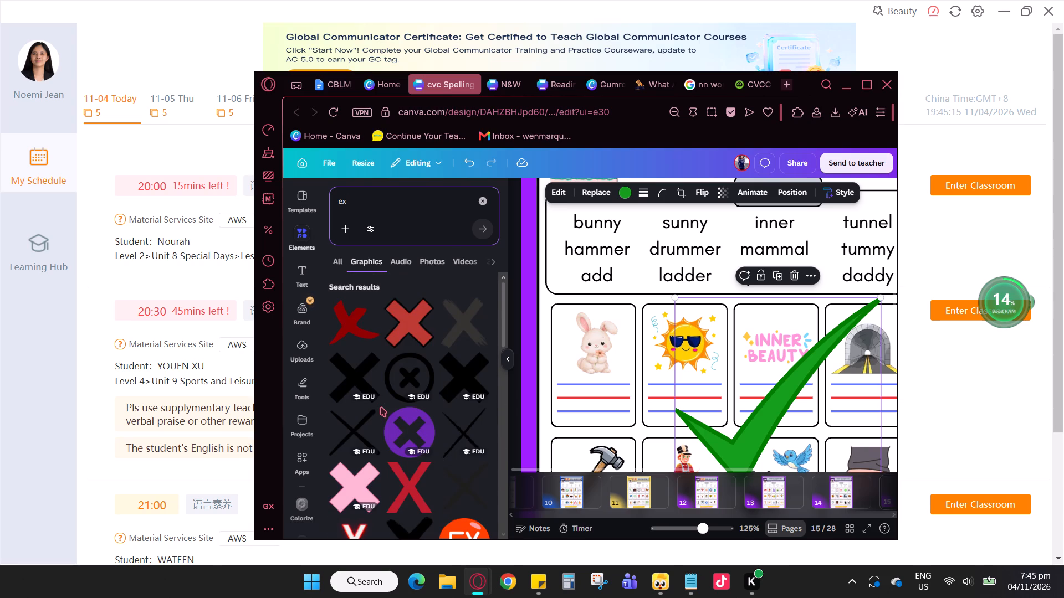
scroll(381, 407, down, 2)
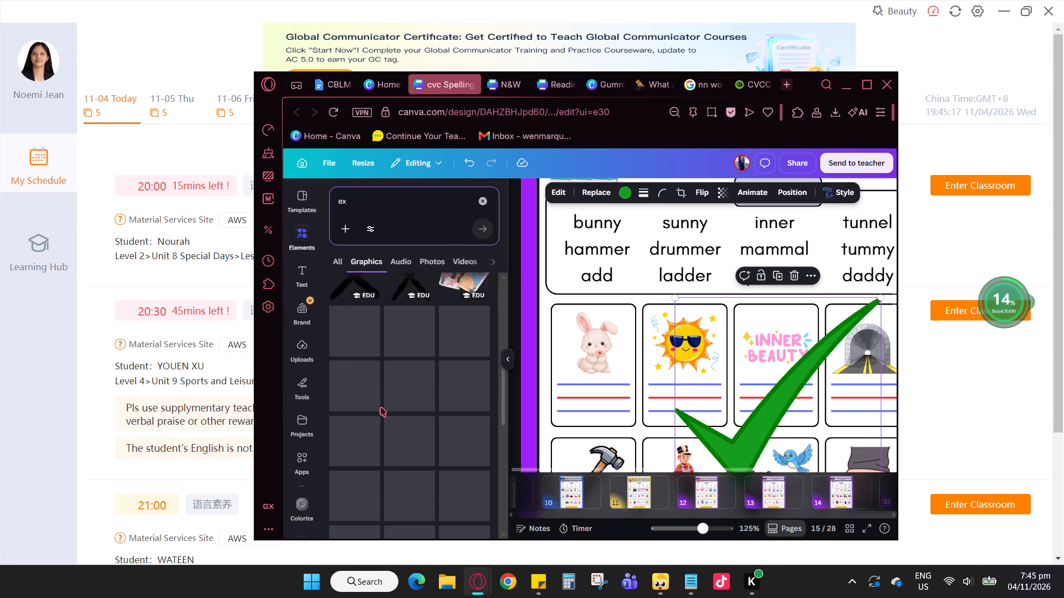
scroll(381, 407, up, 1)
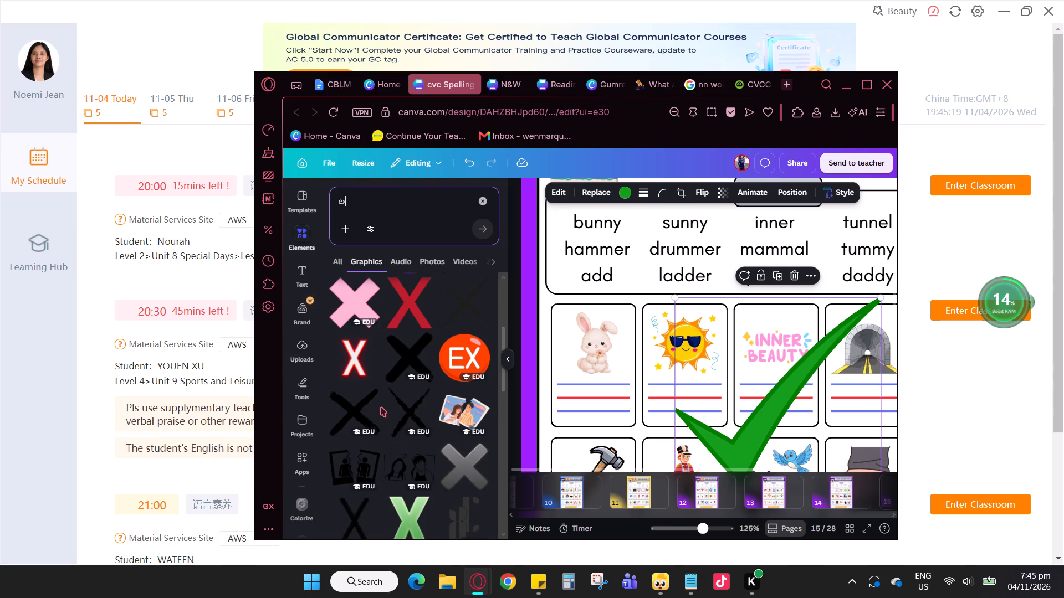
scroll(381, 407, down, 2)
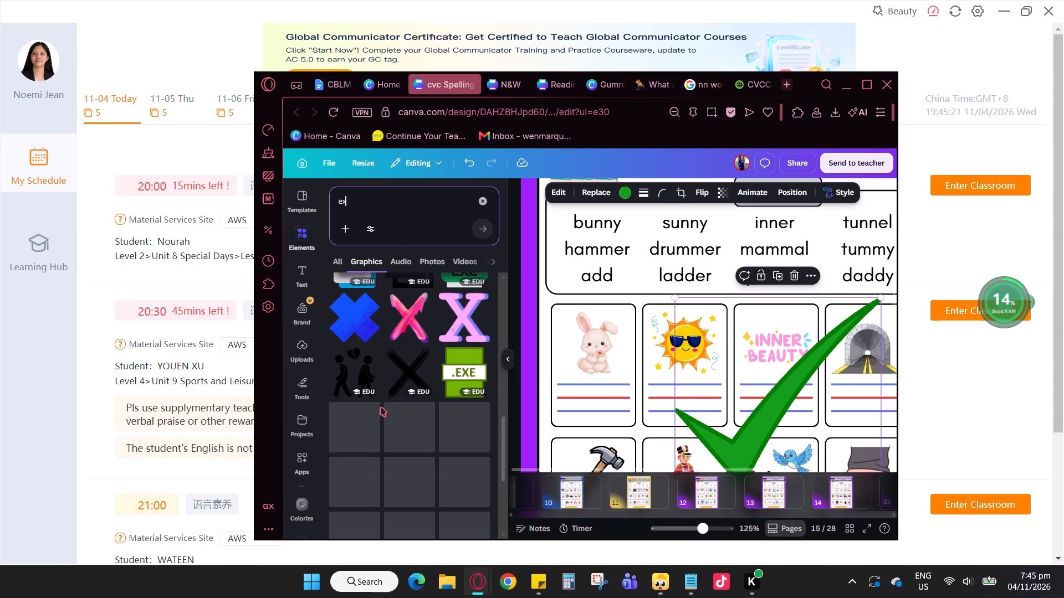
scroll(381, 407, up, 3)
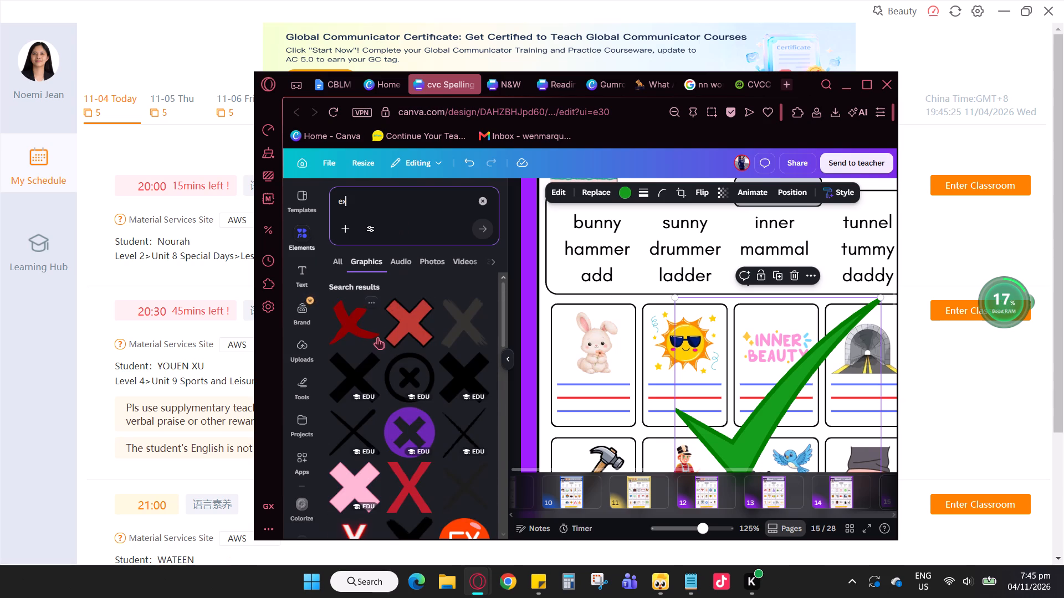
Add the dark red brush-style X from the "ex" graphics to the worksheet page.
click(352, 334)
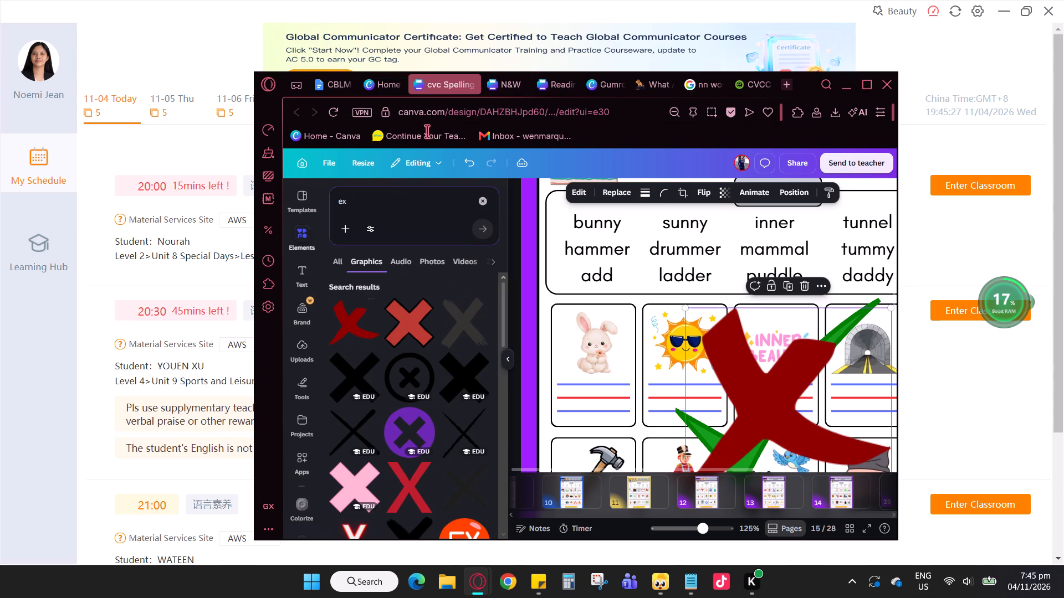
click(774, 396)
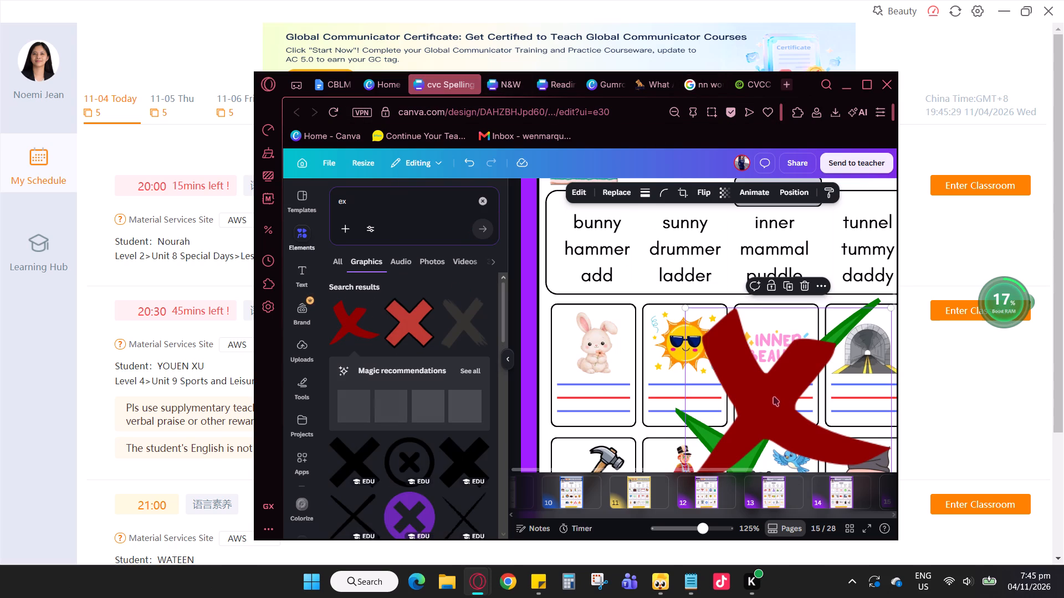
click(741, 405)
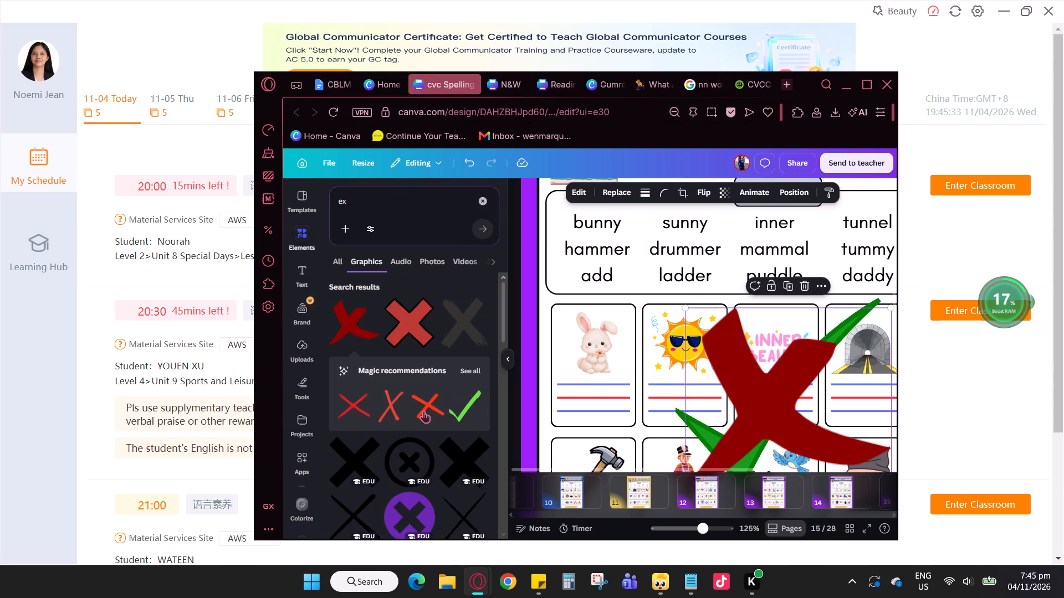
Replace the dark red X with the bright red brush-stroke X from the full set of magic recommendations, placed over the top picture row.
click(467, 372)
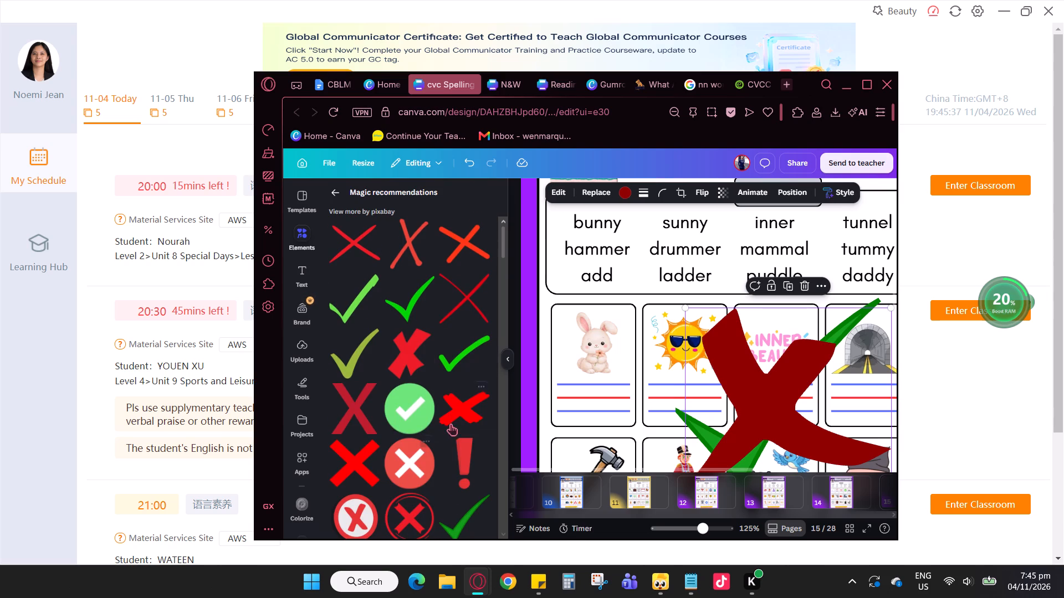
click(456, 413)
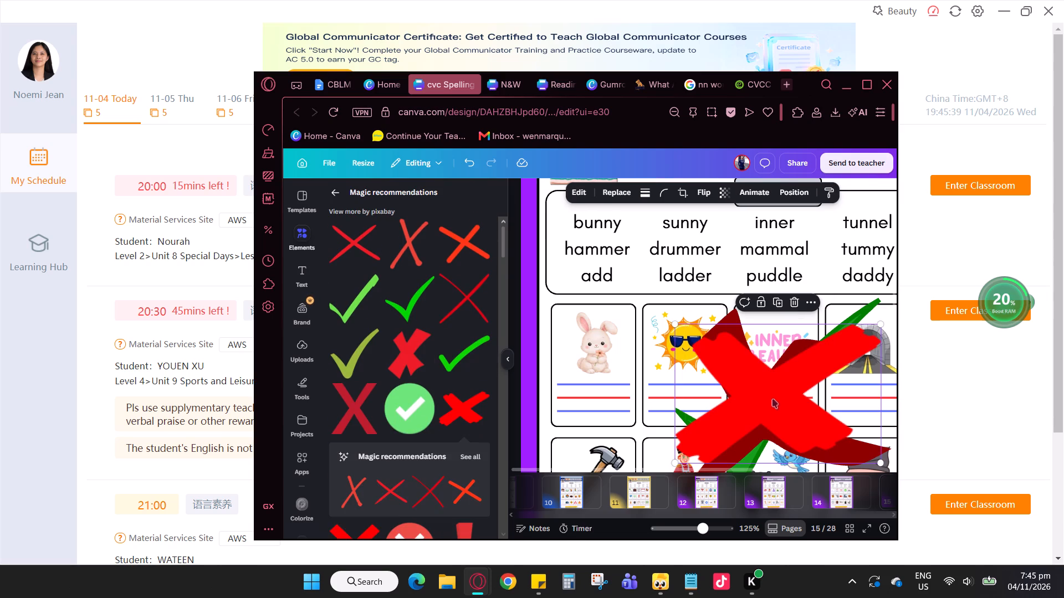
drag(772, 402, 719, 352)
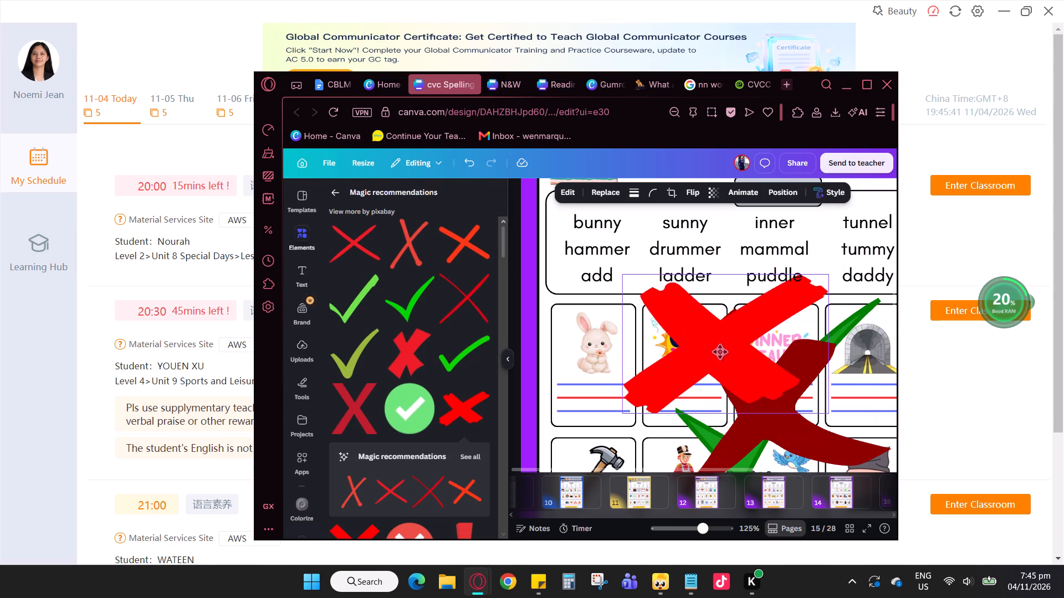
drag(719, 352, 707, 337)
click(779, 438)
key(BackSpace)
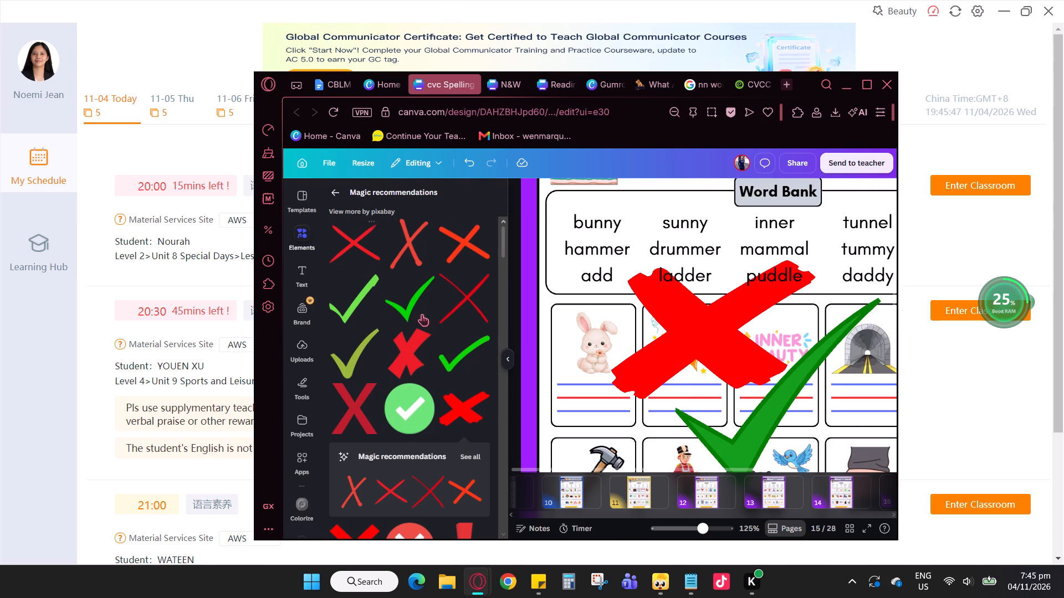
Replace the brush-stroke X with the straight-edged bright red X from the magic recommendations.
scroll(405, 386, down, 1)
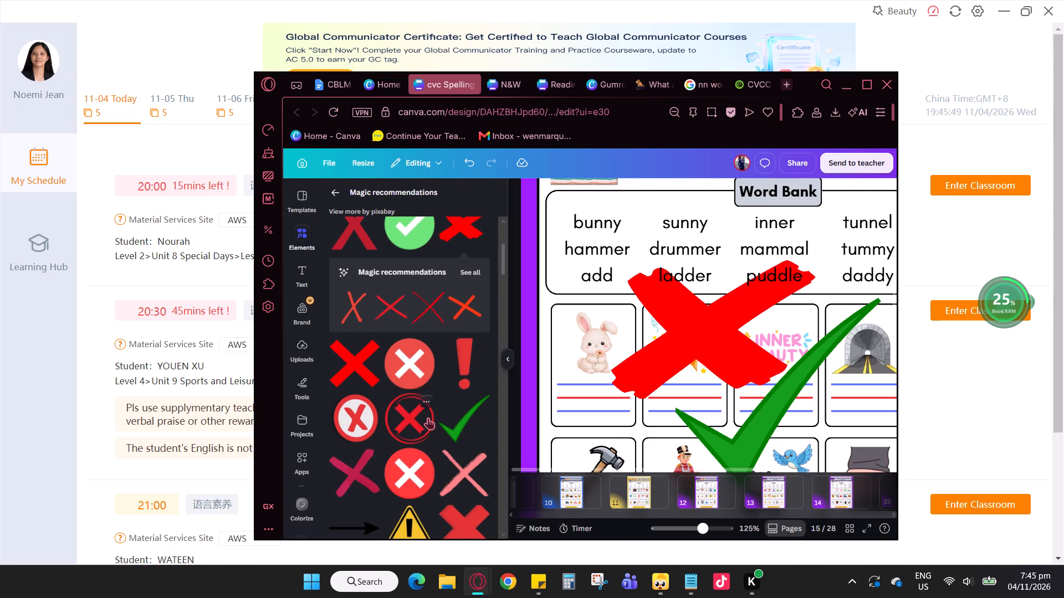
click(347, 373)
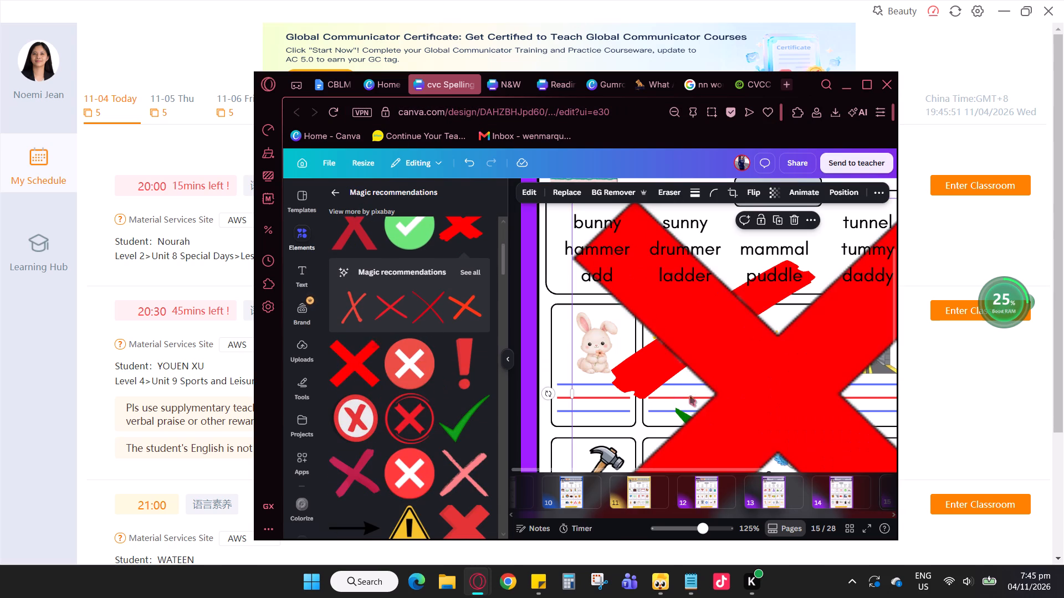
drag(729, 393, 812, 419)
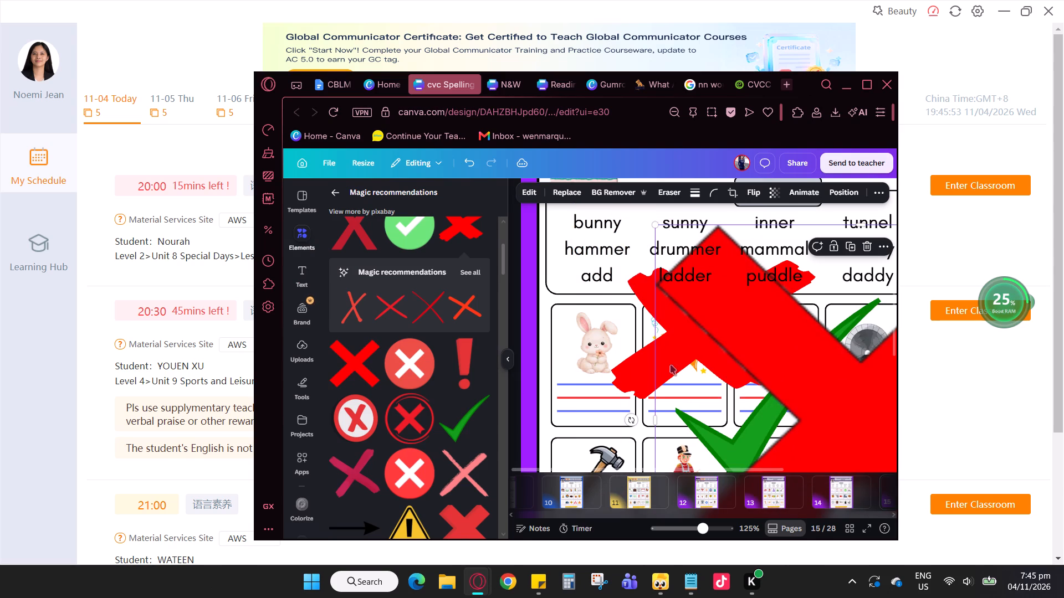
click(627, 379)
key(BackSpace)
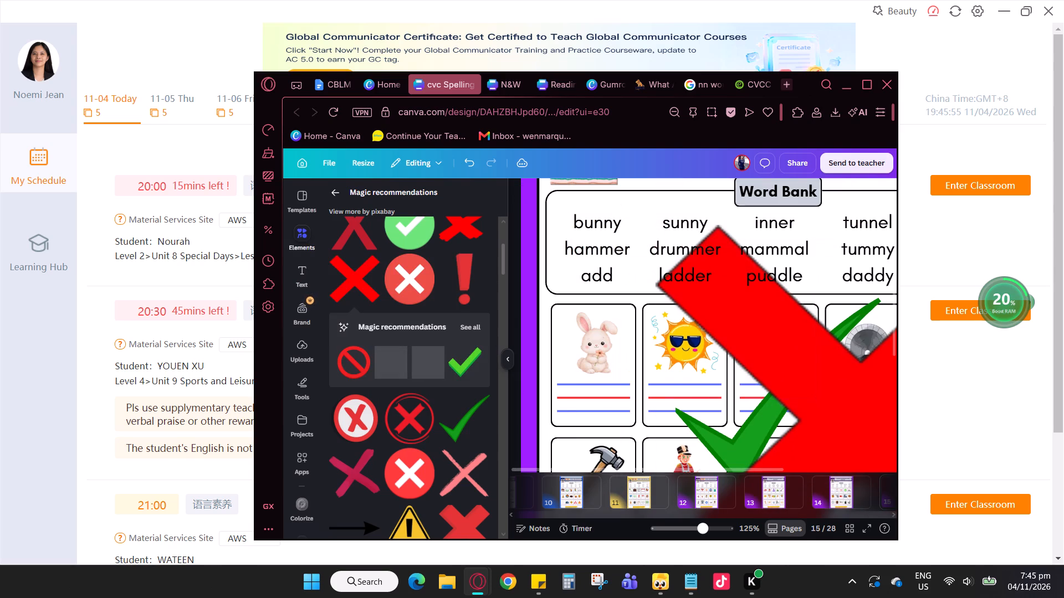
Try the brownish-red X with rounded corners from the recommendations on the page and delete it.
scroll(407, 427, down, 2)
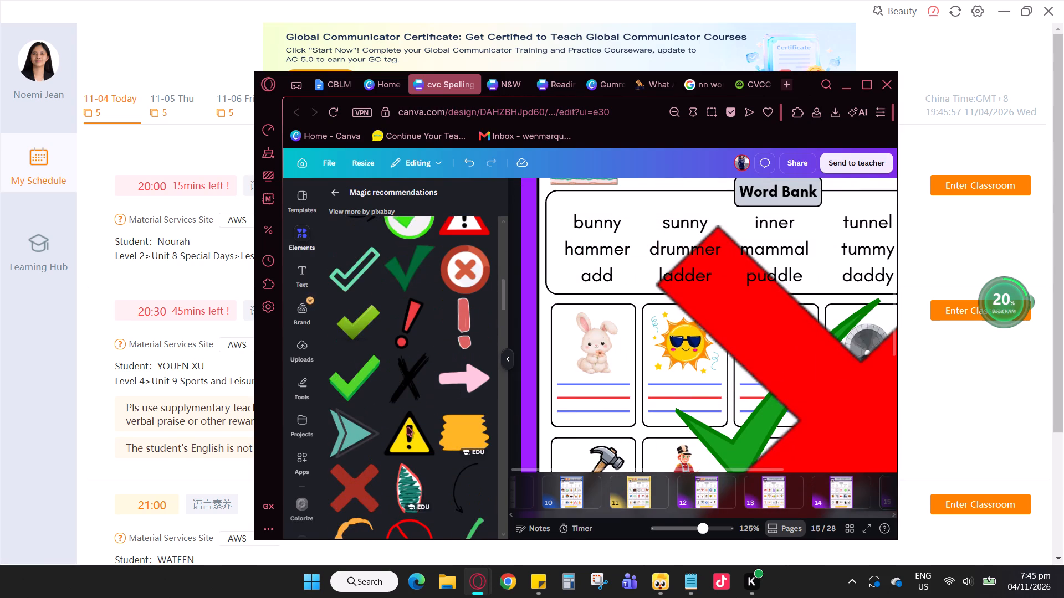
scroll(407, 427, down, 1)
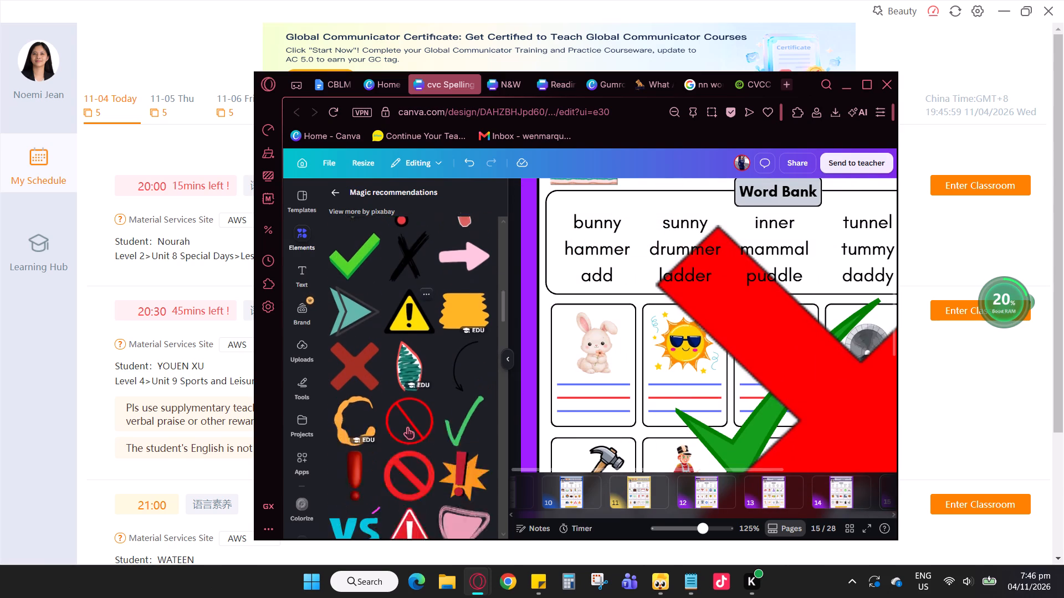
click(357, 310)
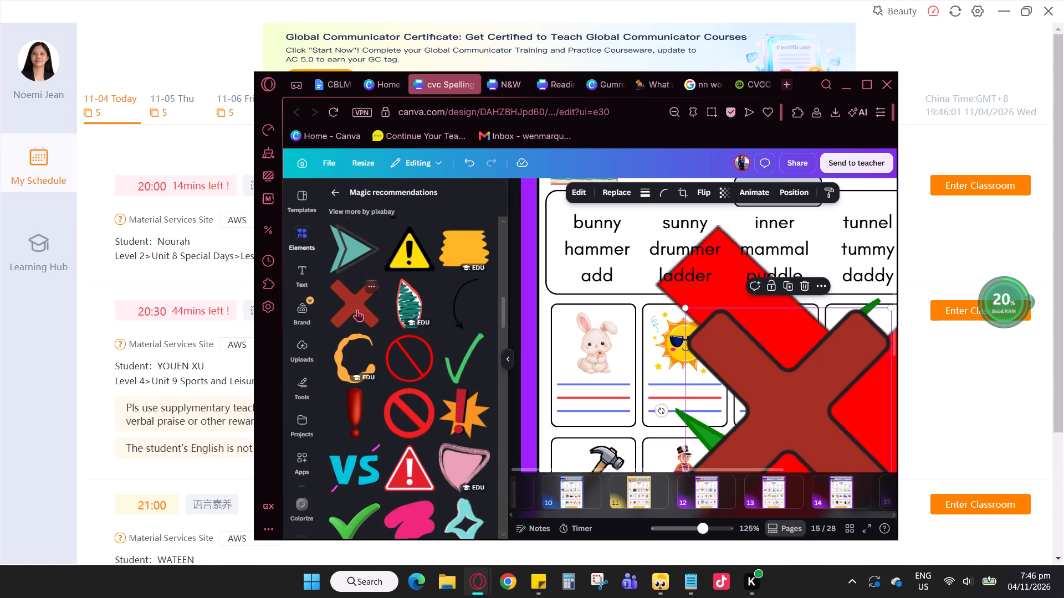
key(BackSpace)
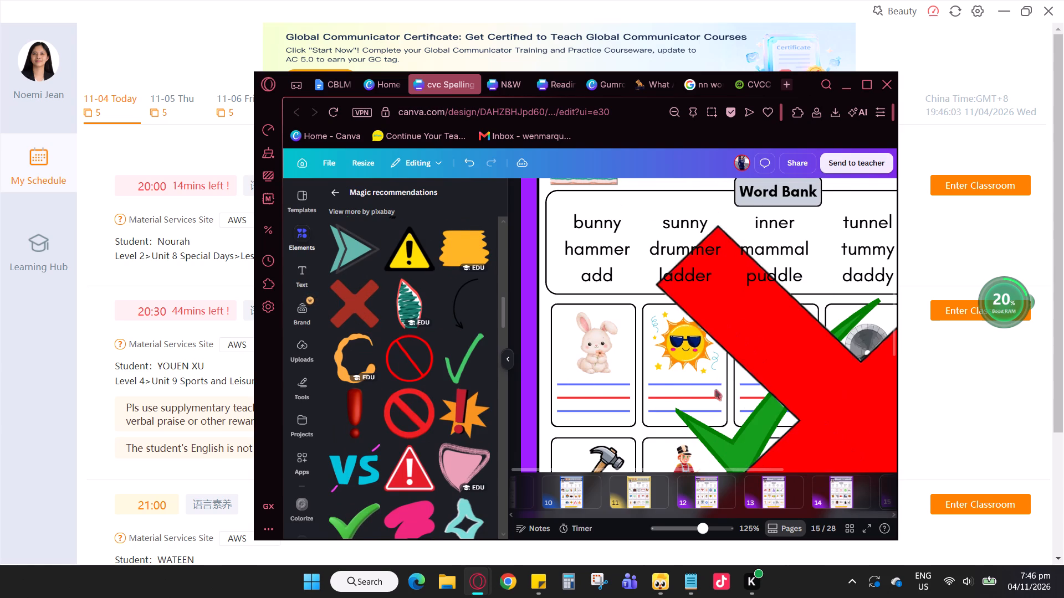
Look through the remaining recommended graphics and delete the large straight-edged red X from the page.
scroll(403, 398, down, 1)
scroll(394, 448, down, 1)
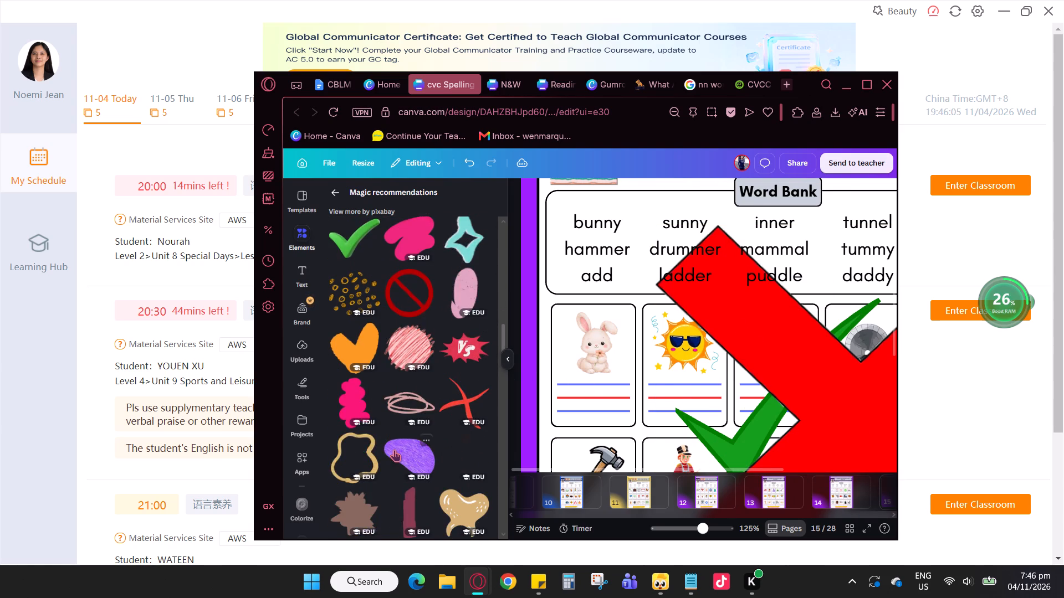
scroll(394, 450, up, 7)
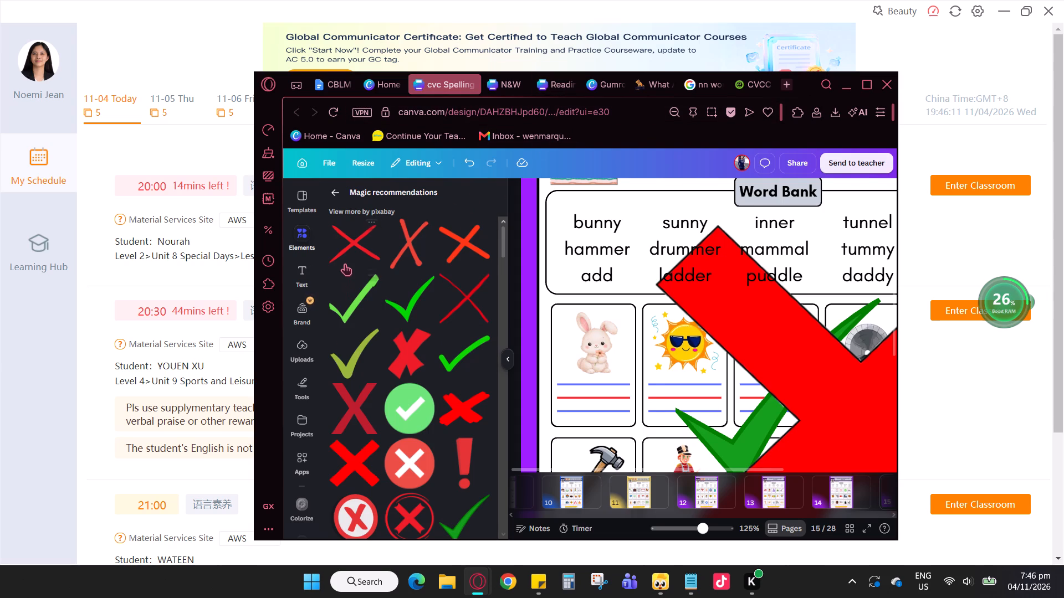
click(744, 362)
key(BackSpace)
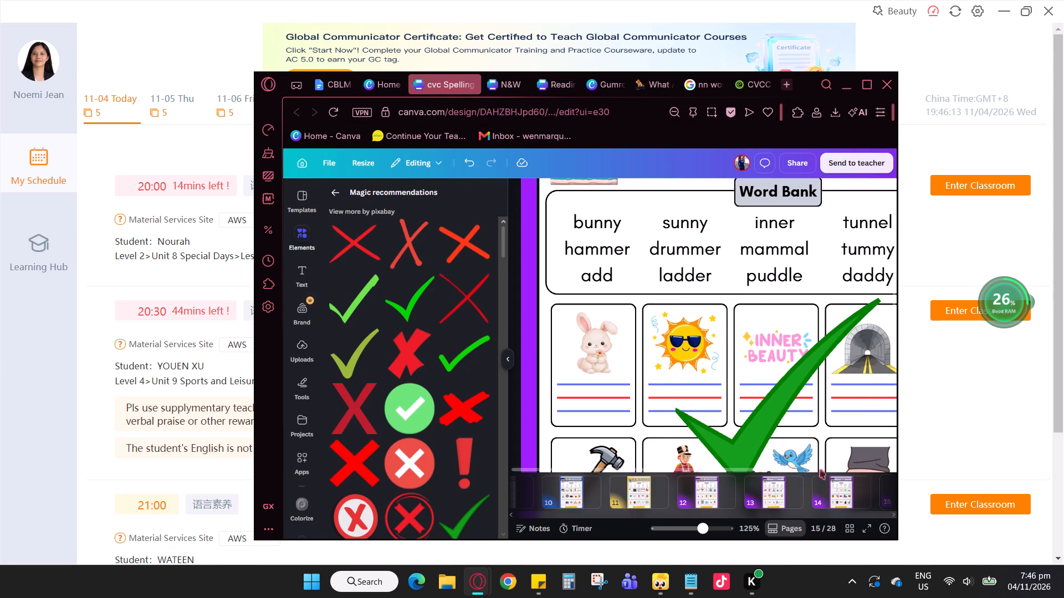
Add the bright red X with two slim crossed strokes from the magic recommendations to the page.
click(357, 243)
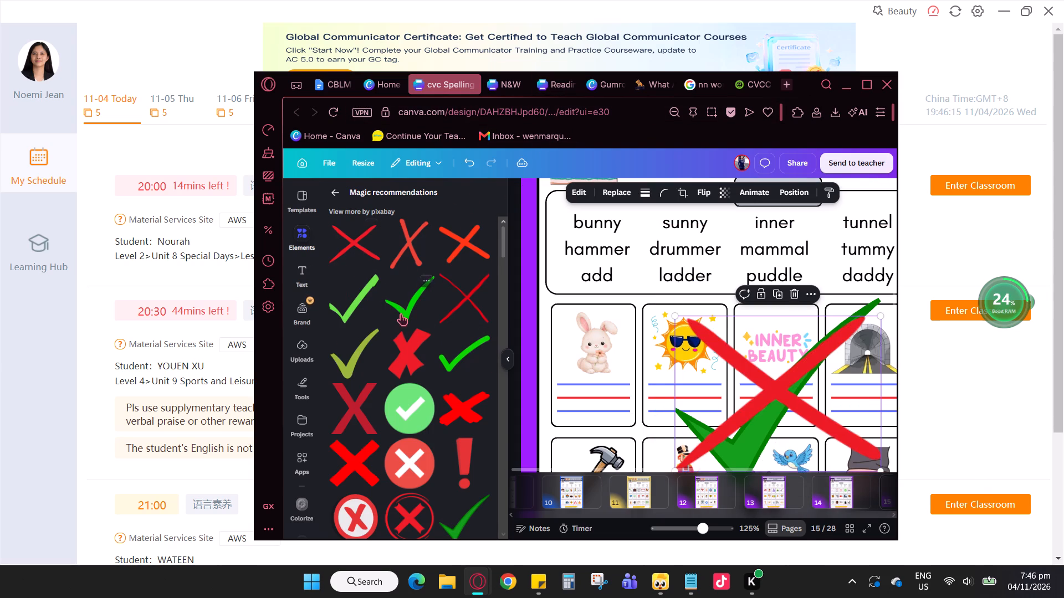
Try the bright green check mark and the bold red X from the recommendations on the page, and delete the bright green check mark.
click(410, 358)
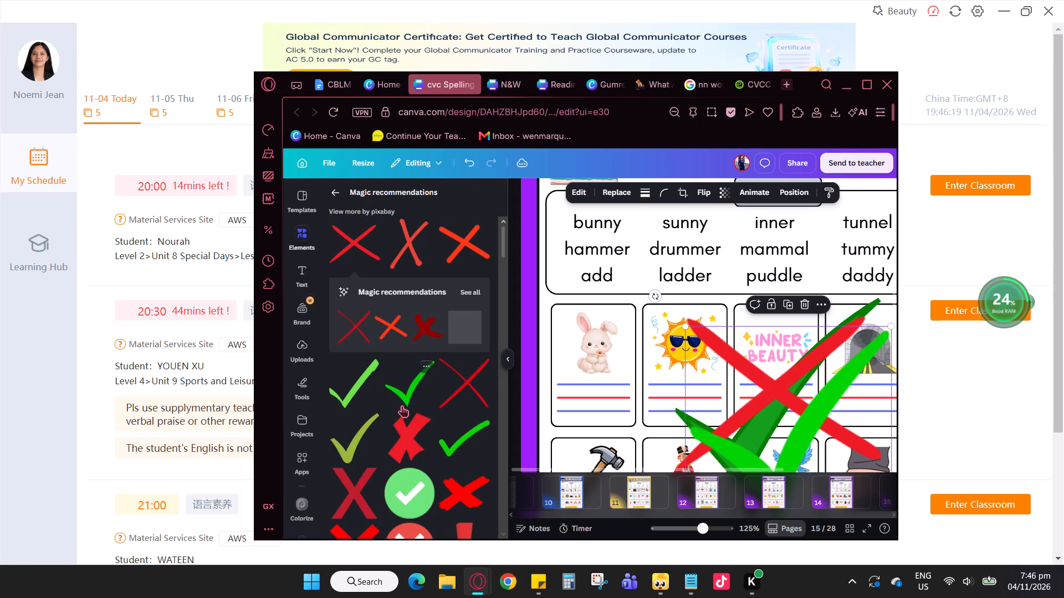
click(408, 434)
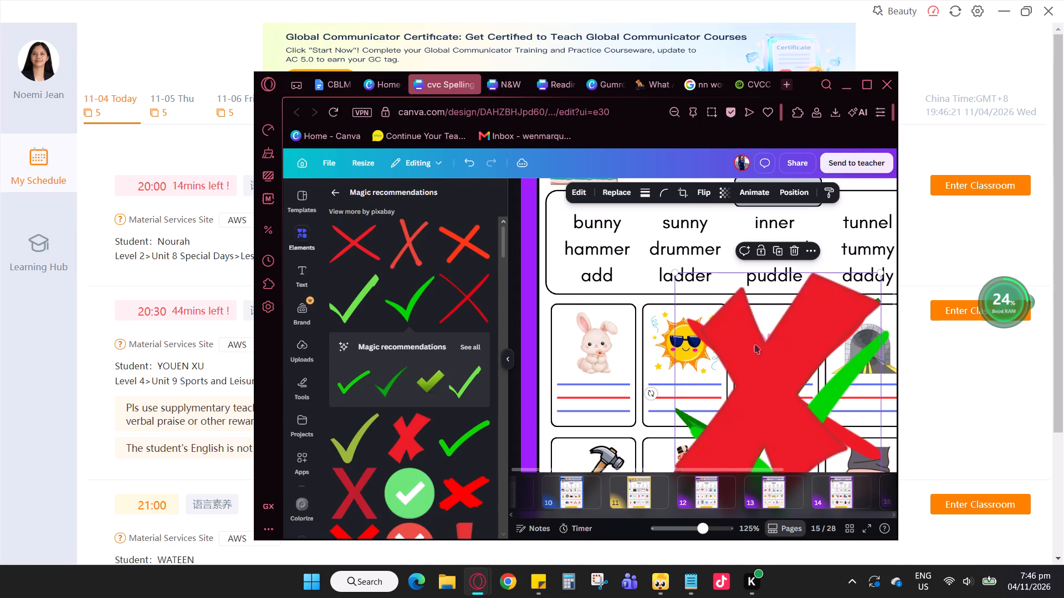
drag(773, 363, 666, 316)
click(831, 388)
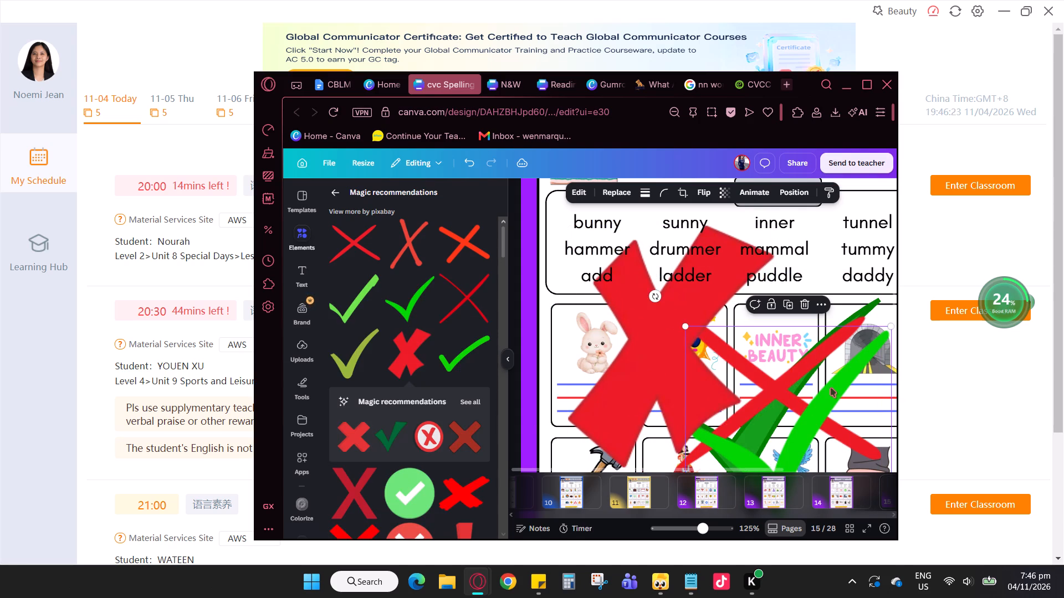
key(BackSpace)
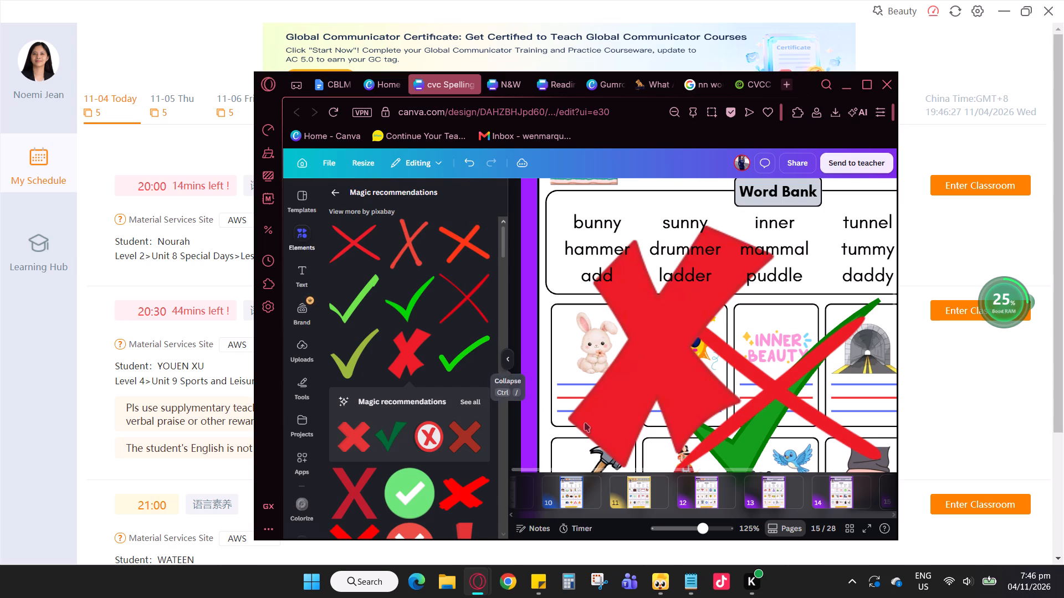
Return to the graphics search results and search for "add".
click(334, 189)
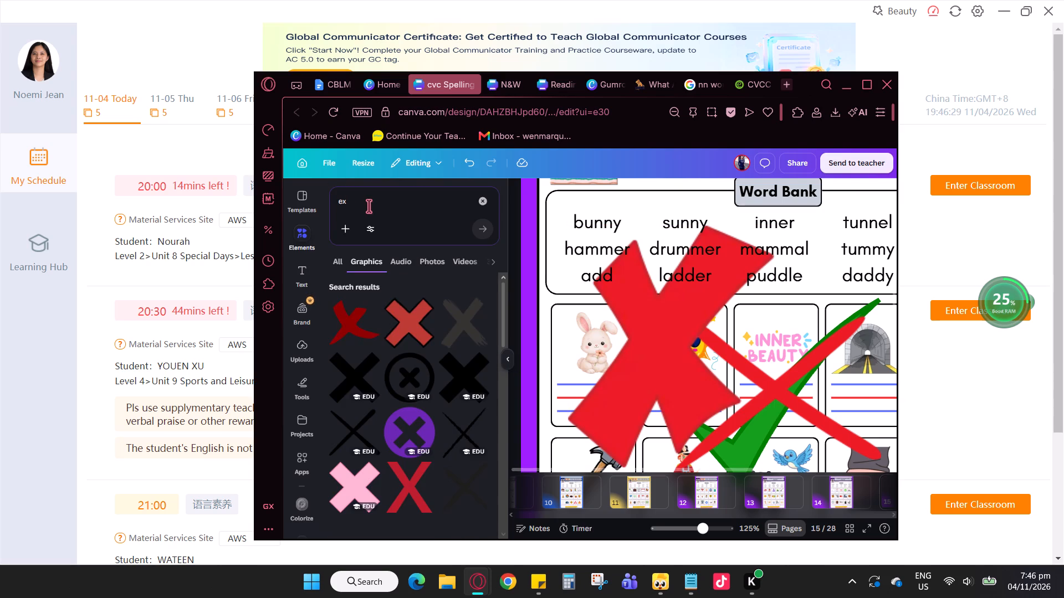
click(367, 203)
key(ctrl+a)
text(add)
key(Return)
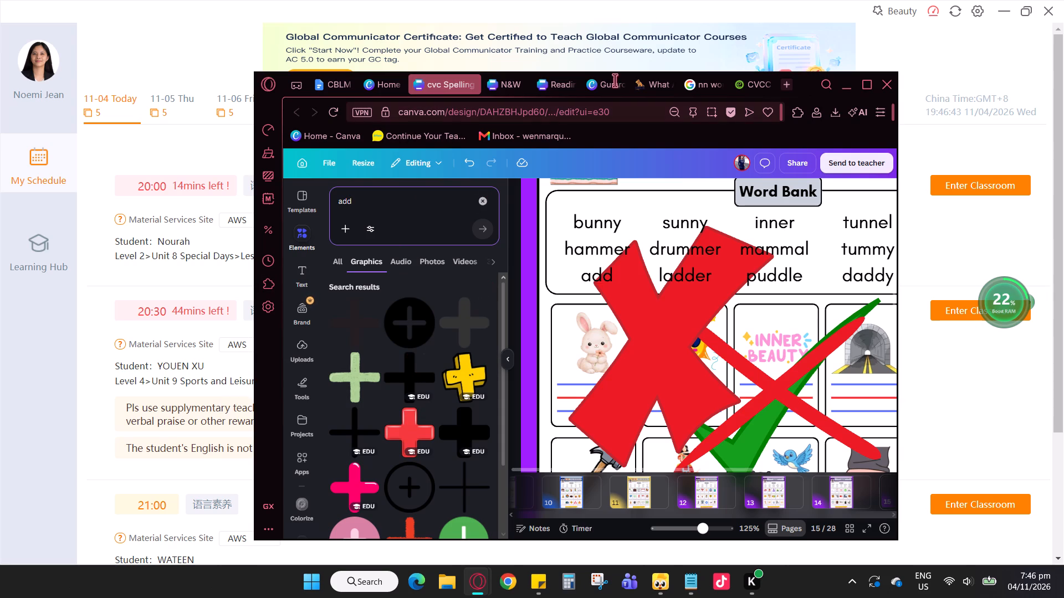
Search the graphics for "ladder" and add the yellow stepladder with grey rungs to the page.
click(378, 199)
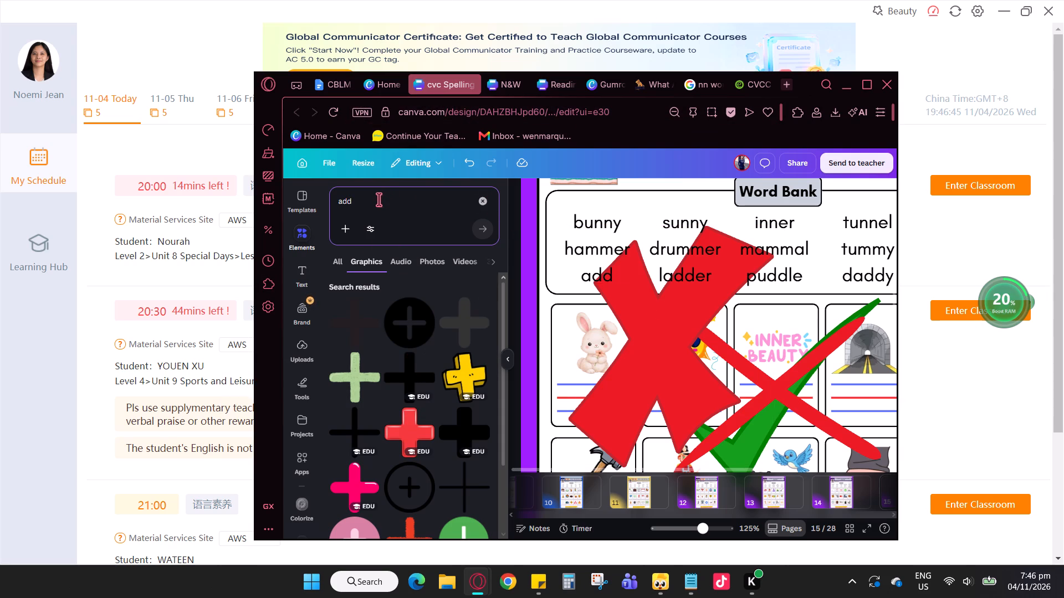
key(ctrl+a)
text(ladder)
key(Return)
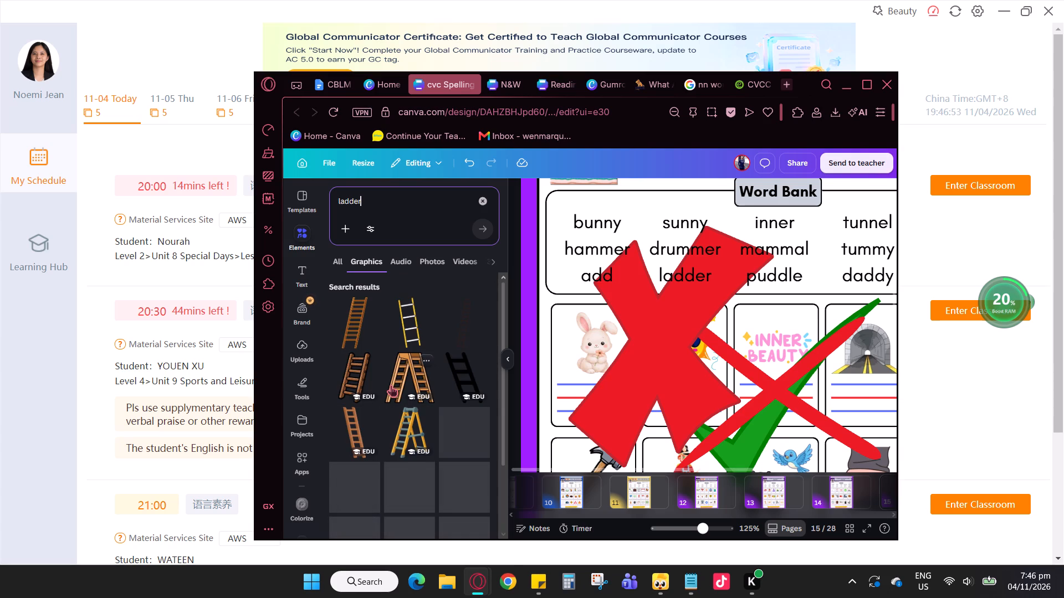
click(404, 440)
Search the graphics for "puddle" and add the light blue water puddle to the page.
click(375, 203)
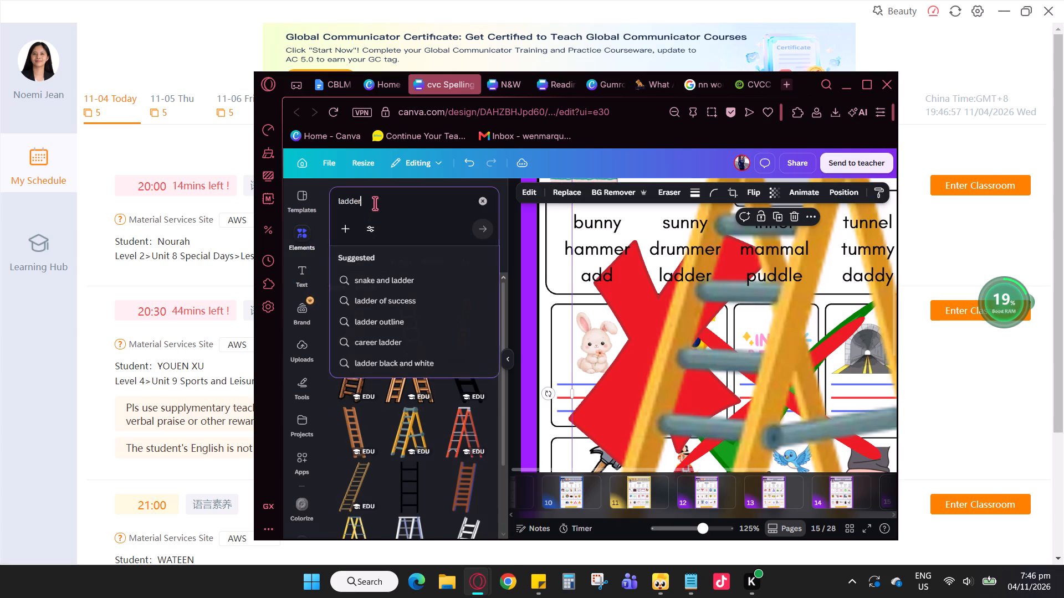
key(ctrl+a)
text(puddle)
key(Return)
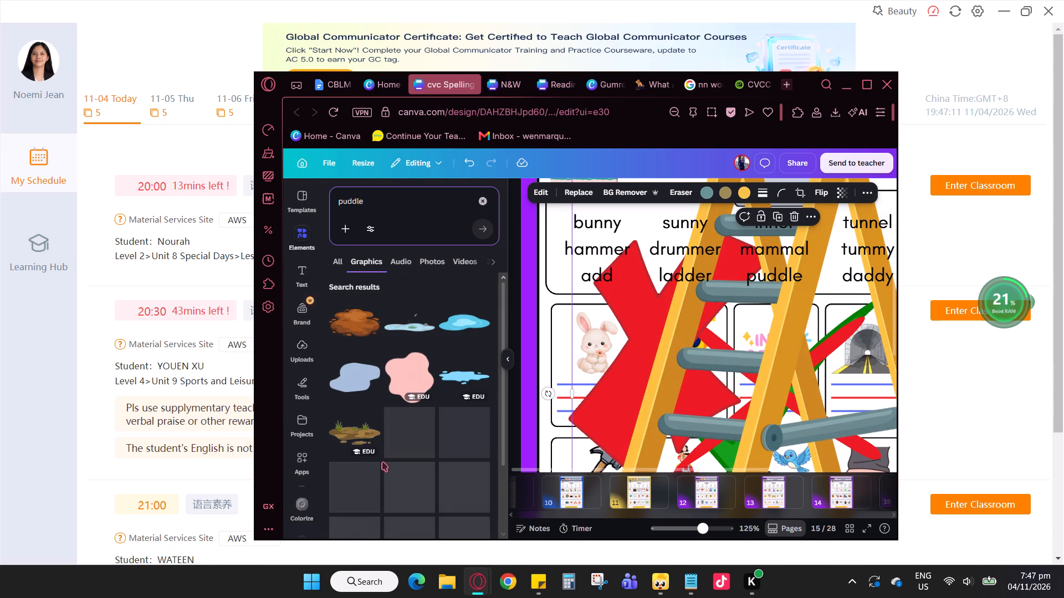
click(449, 383)
Search the graphics for "daddy" and add the bearded father holding a little girl to the page.
click(383, 196)
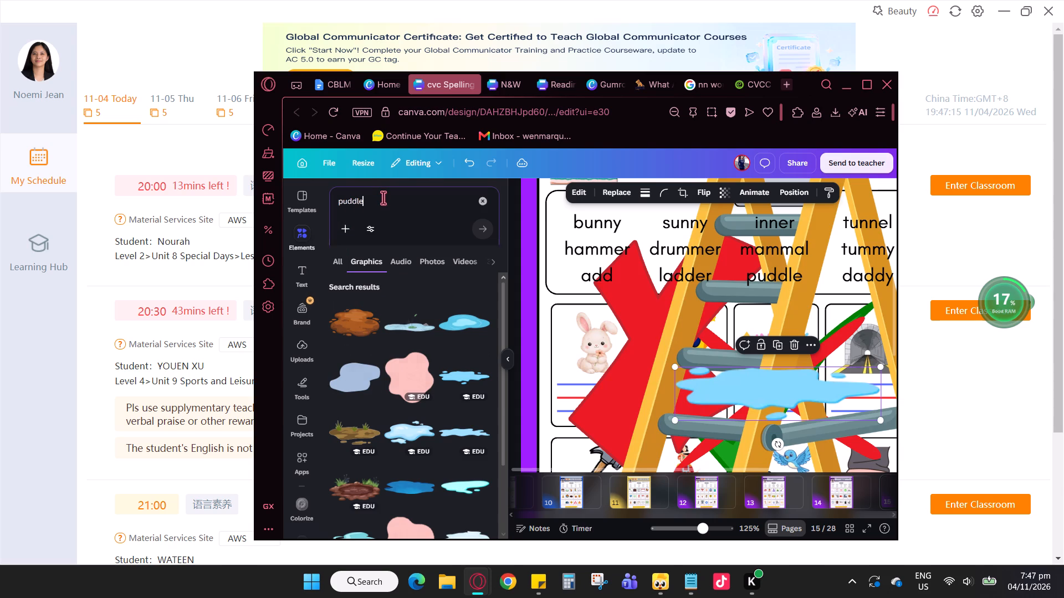
key(ctrl+a)
text(daddy)
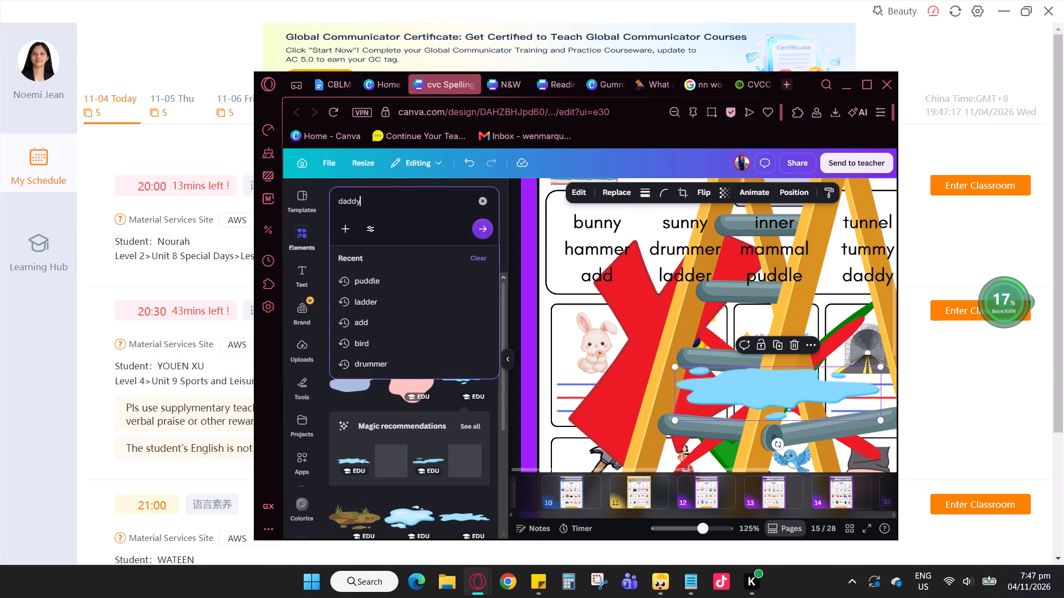
key(Return)
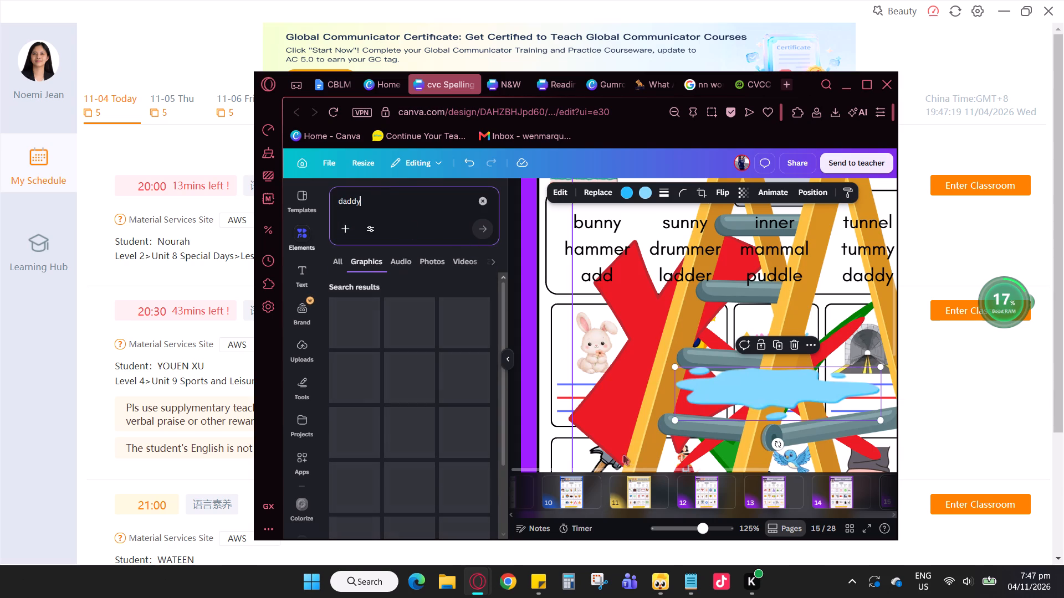
drag(628, 469, 704, 476)
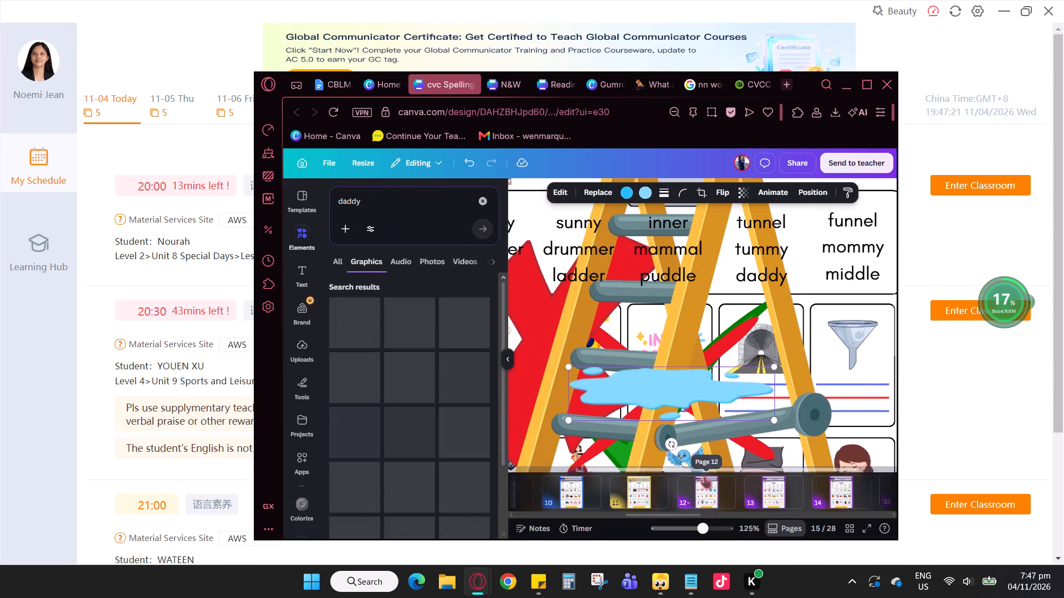
drag(704, 476, 615, 474)
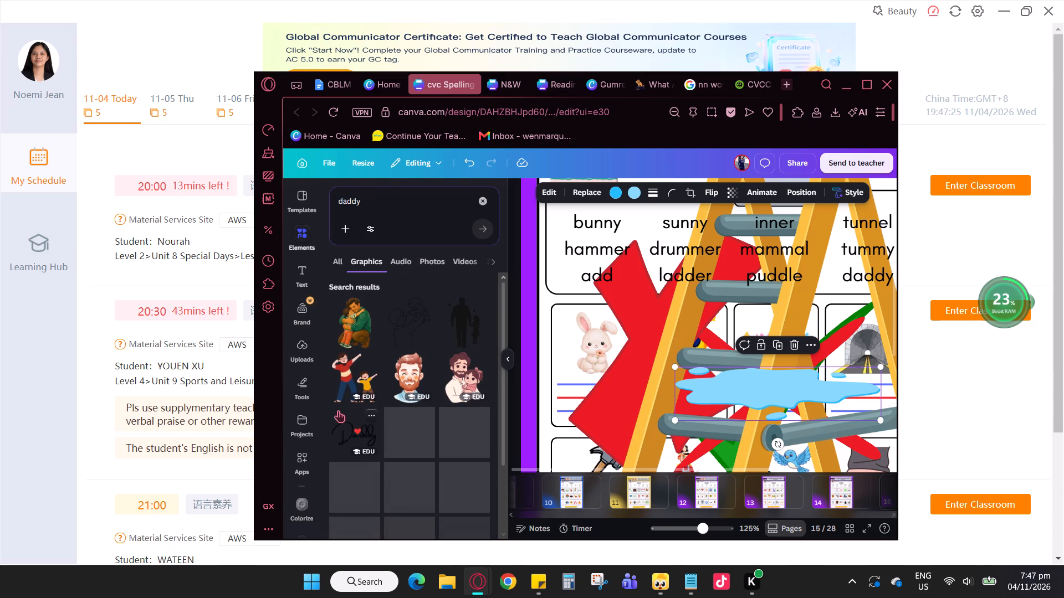
click(453, 384)
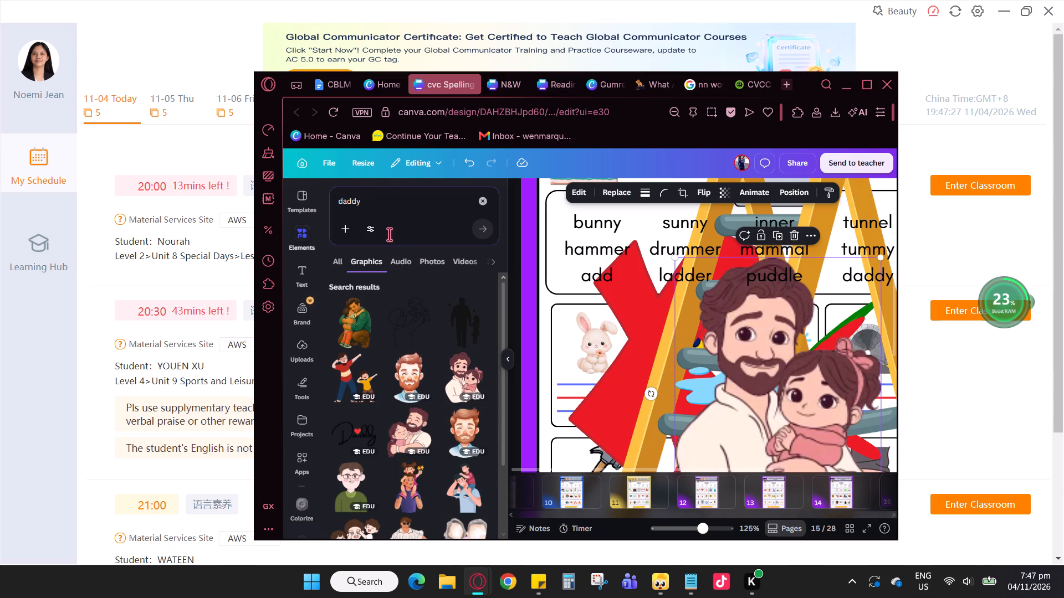
Search the graphics for "middle" and look through the results.
click(383, 202)
key(ctrl+a)
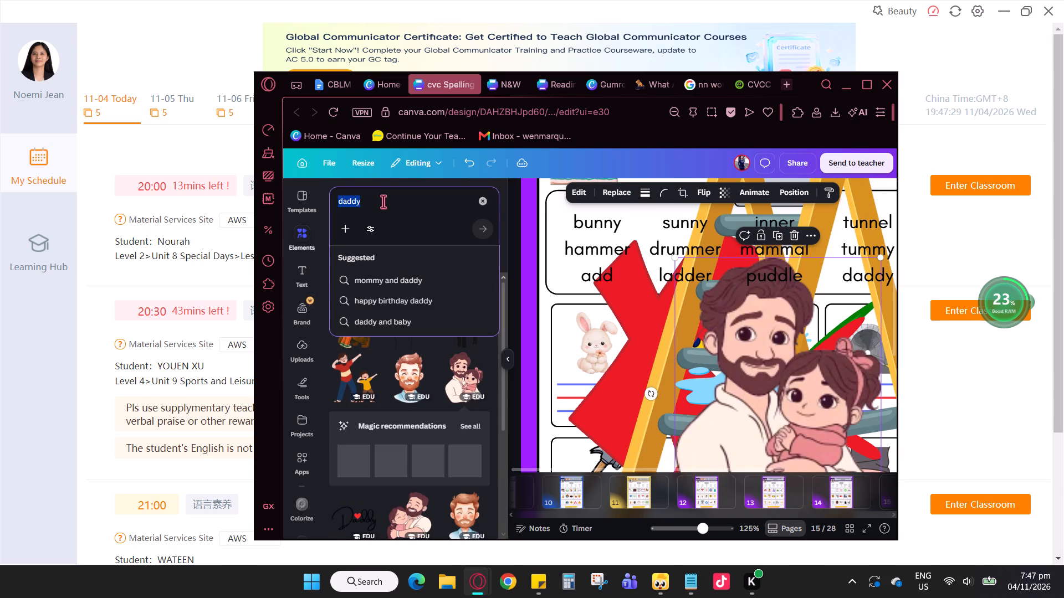
text(middle)
key(Return)
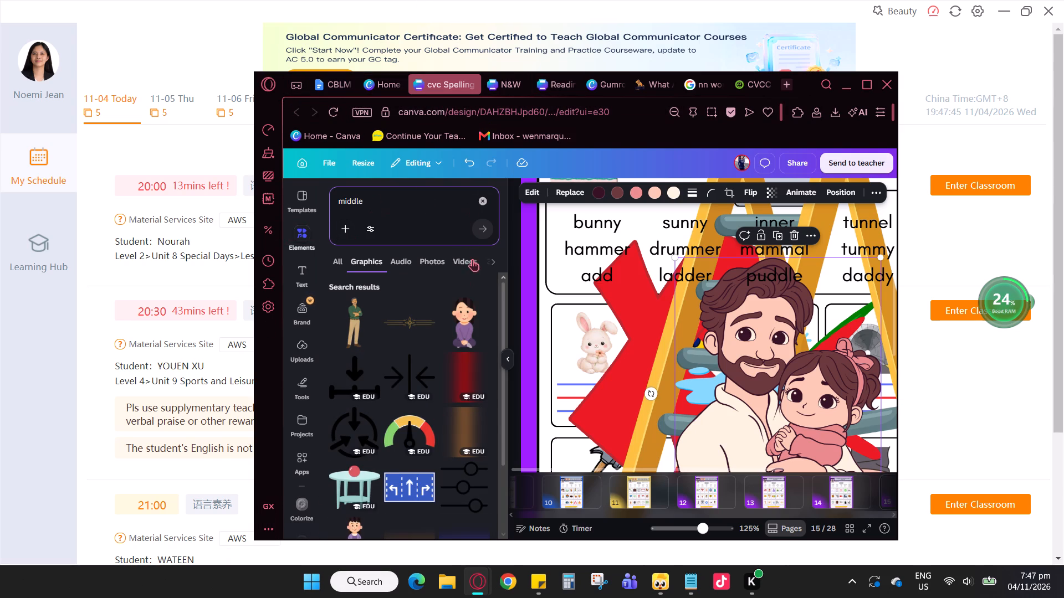
scroll(406, 421, down, 2)
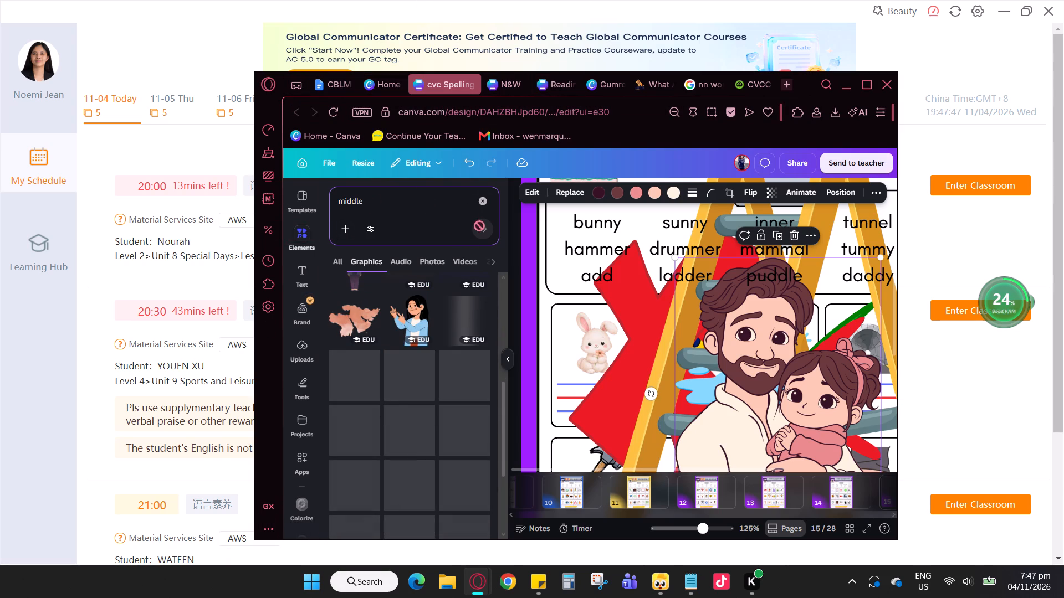
Shrink the father-and-daughter picture and place it in the fourth box of the bottom picture row.
click(505, 365)
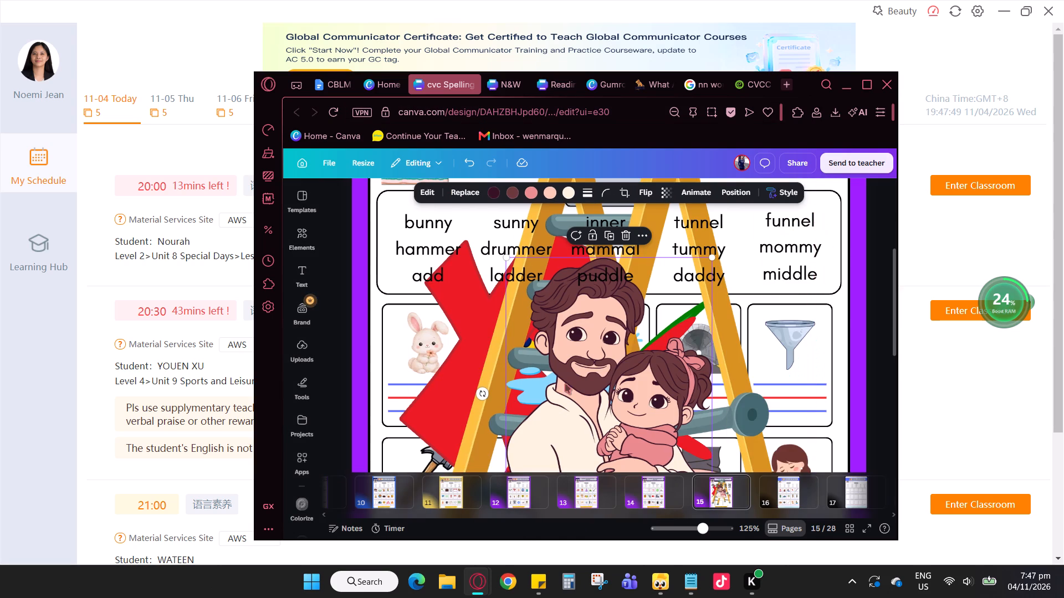
drag(505, 256, 685, 414)
scroll(571, 384, down, 1)
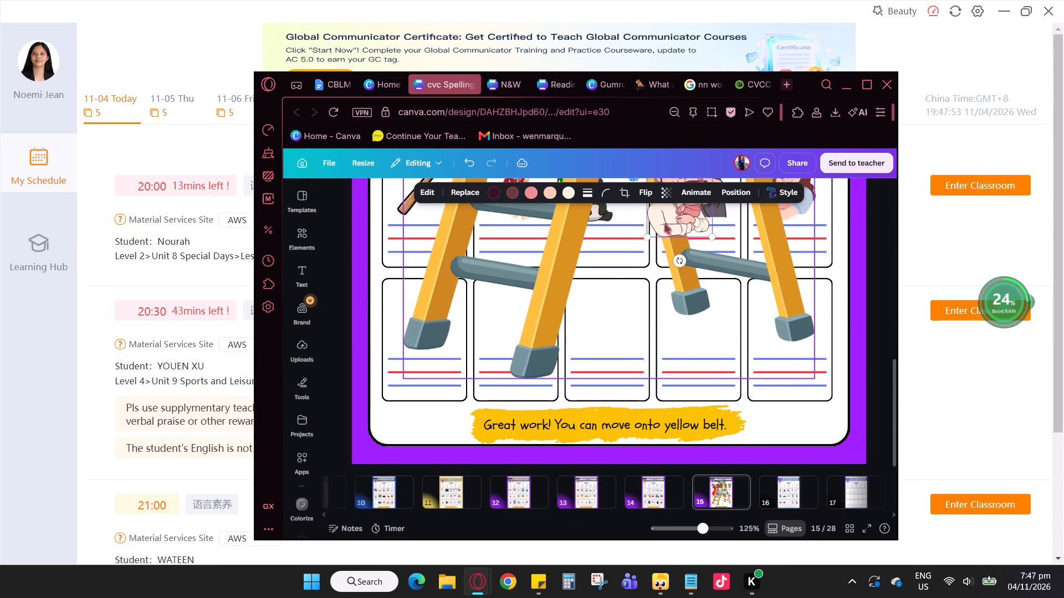
drag(668, 219, 693, 335)
Shrink the stepladder picture to fit inside the fifth box of the bottom picture row.
click(601, 319)
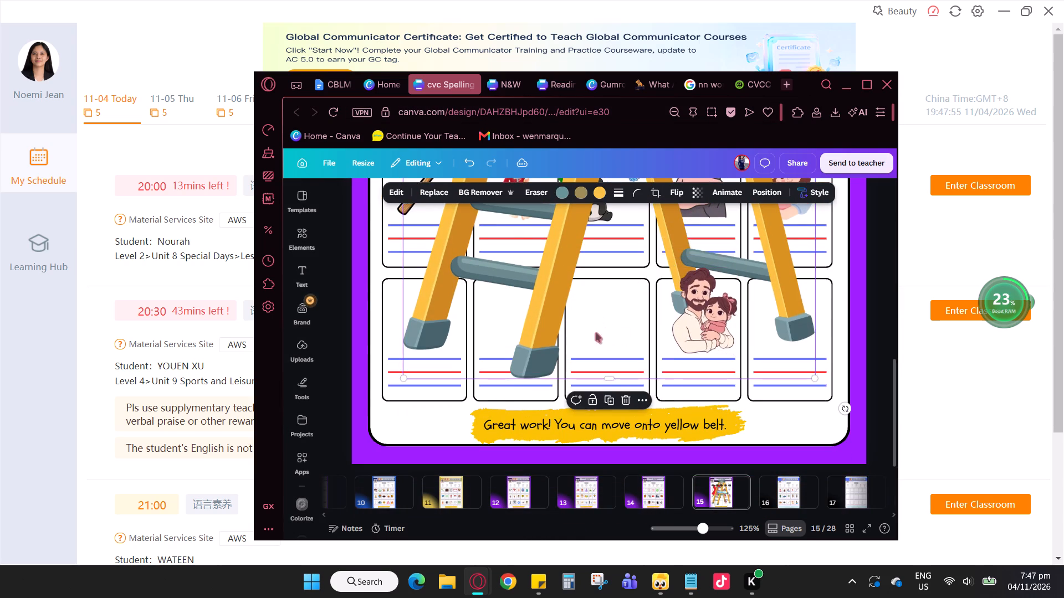
scroll(596, 333, up, 2)
scroll(503, 316, up, 1)
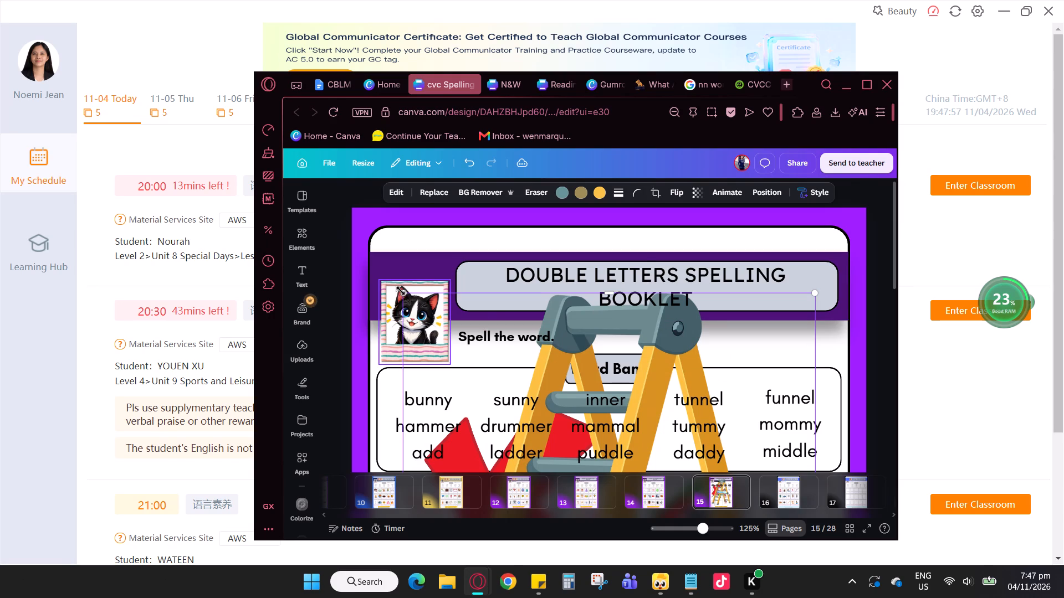
drag(402, 291, 632, 437)
scroll(544, 413, down, 1)
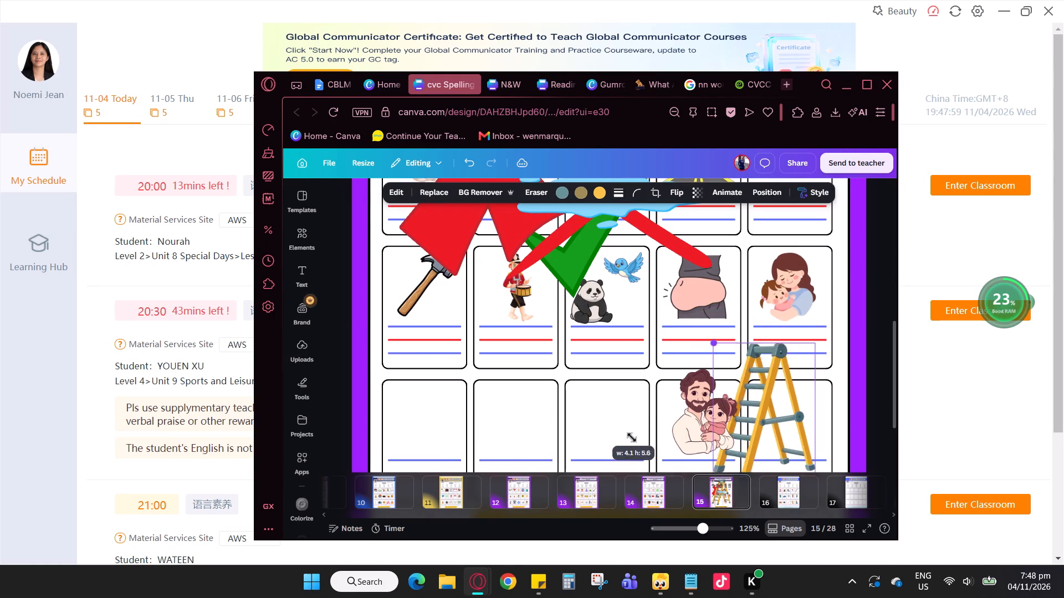
drag(632, 437, 679, 450)
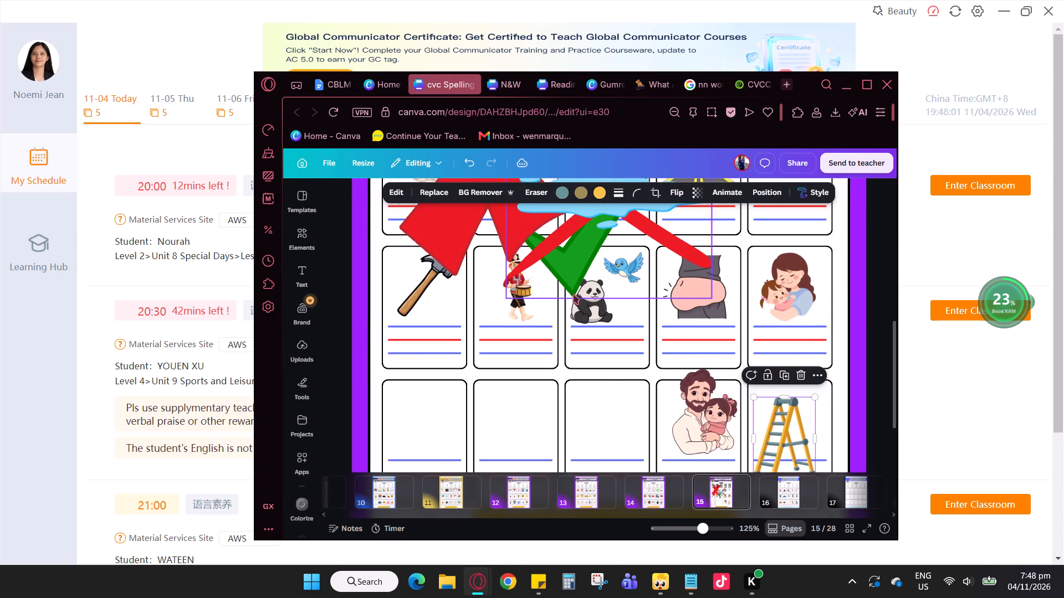
Shrink the green check mark and place it over the panda in the mammal box.
drag(569, 288, 526, 431)
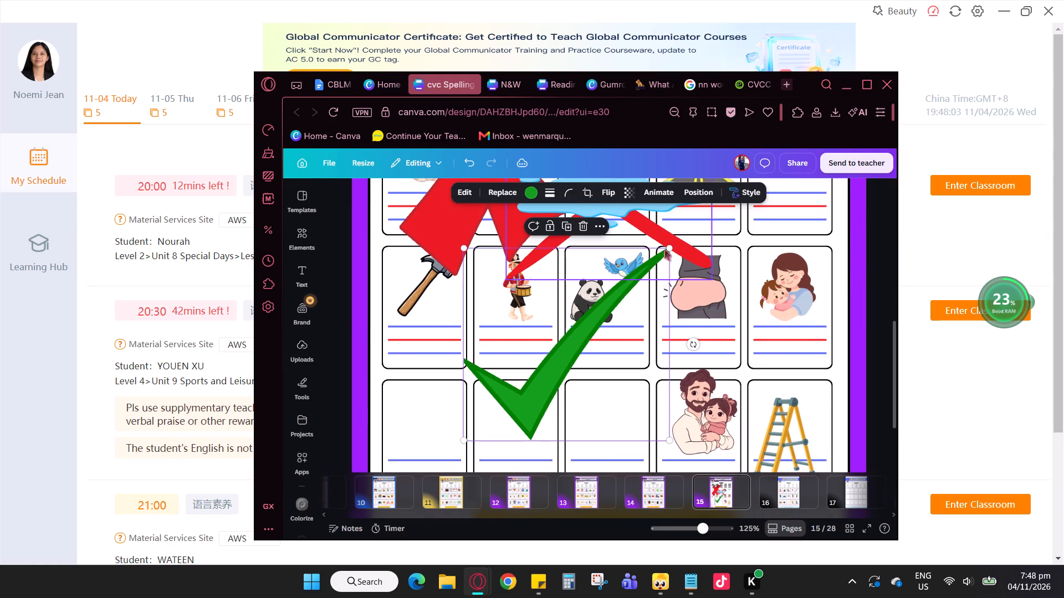
drag(669, 249, 487, 395)
drag(478, 430, 594, 312)
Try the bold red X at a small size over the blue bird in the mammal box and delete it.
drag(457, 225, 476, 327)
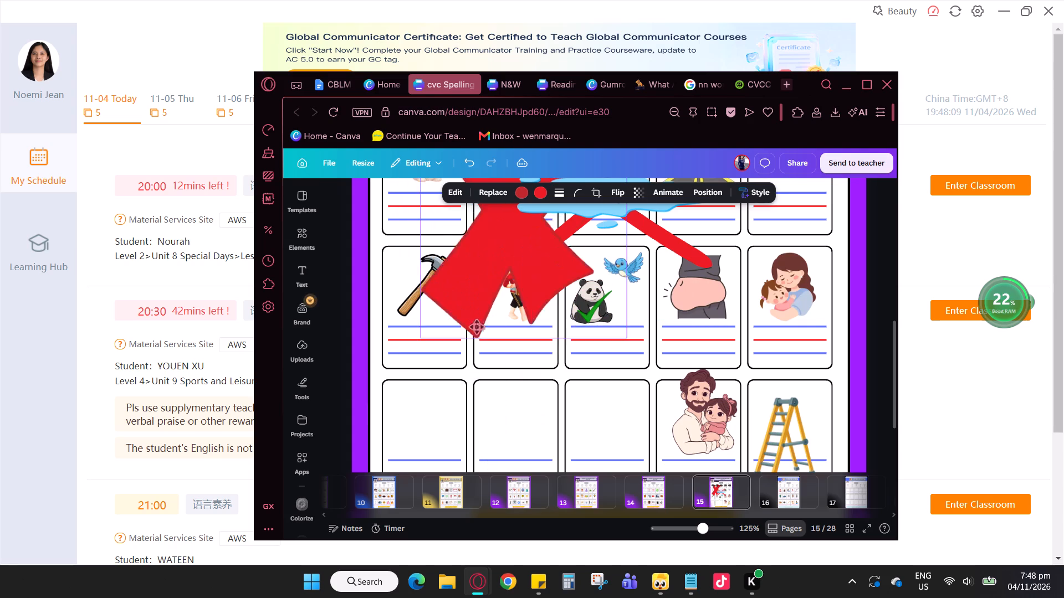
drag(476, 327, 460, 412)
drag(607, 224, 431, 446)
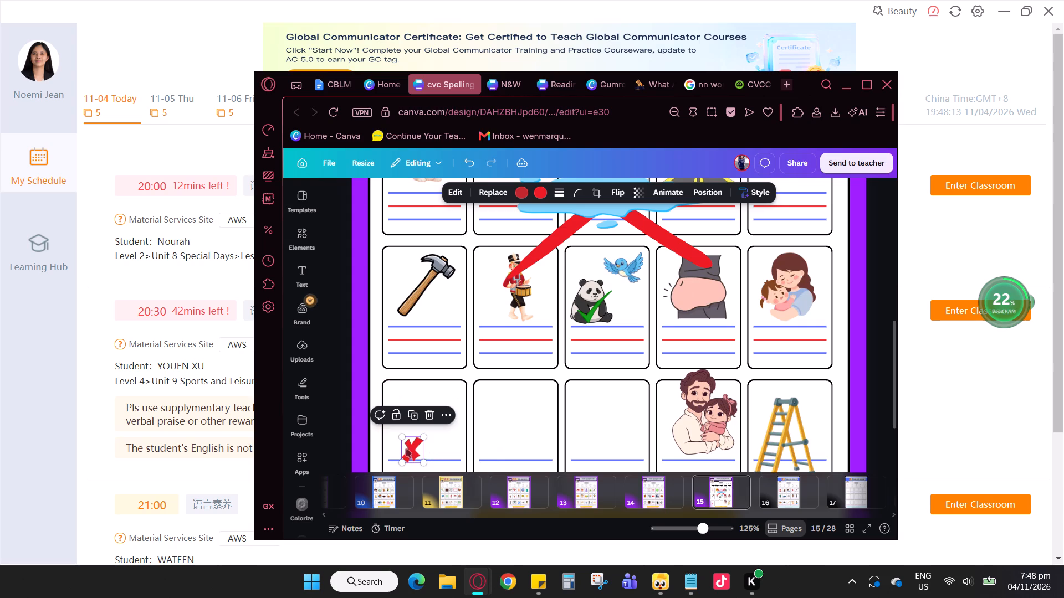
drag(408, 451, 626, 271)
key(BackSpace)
Shrink the slim-stroked red X and place it over the blue bird in the mammal box.
drag(664, 244, 540, 398)
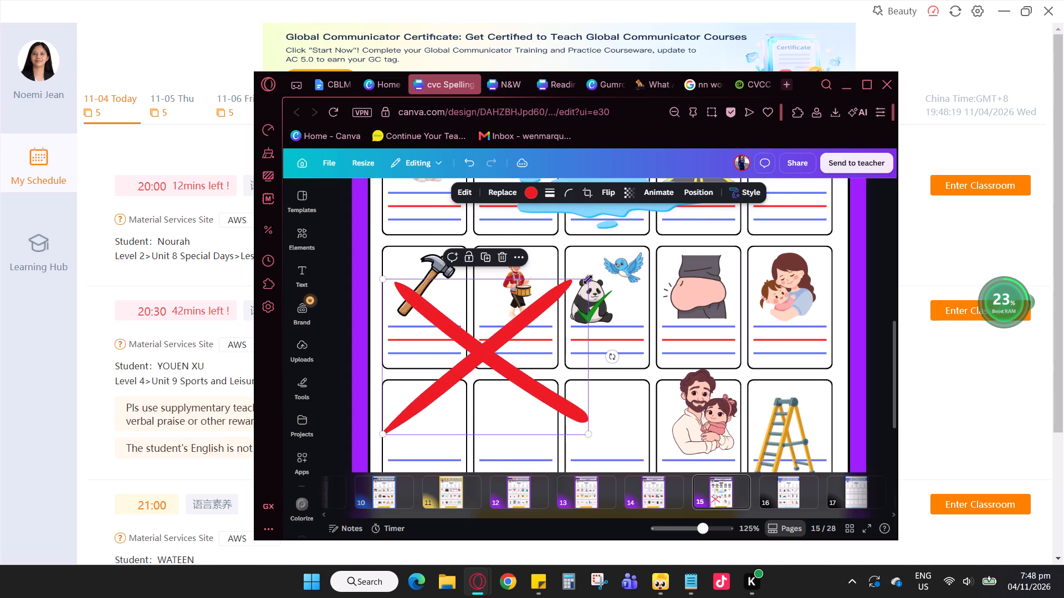
drag(588, 280, 412, 415)
drag(397, 430, 624, 273)
click(625, 269)
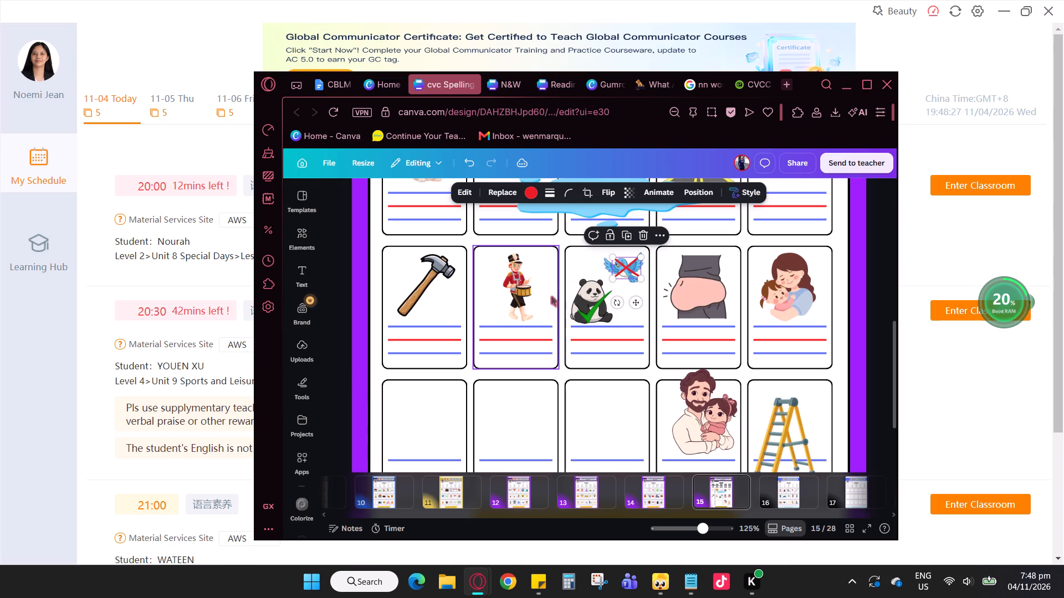
Shrink the blue puddle picture and place it in the second box of the bottom picture row.
drag(567, 212, 521, 335)
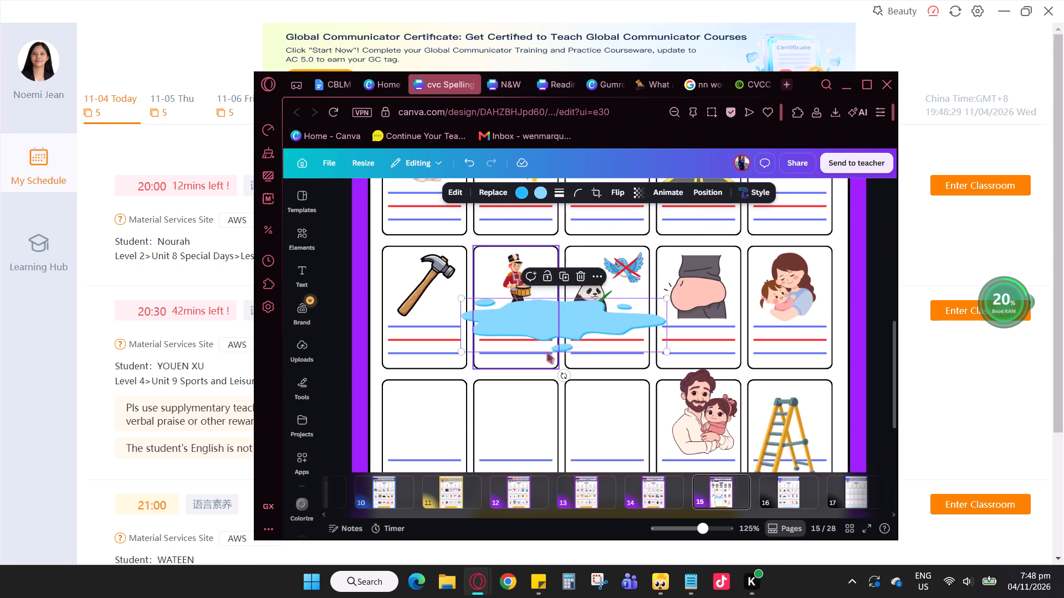
drag(668, 298, 544, 337)
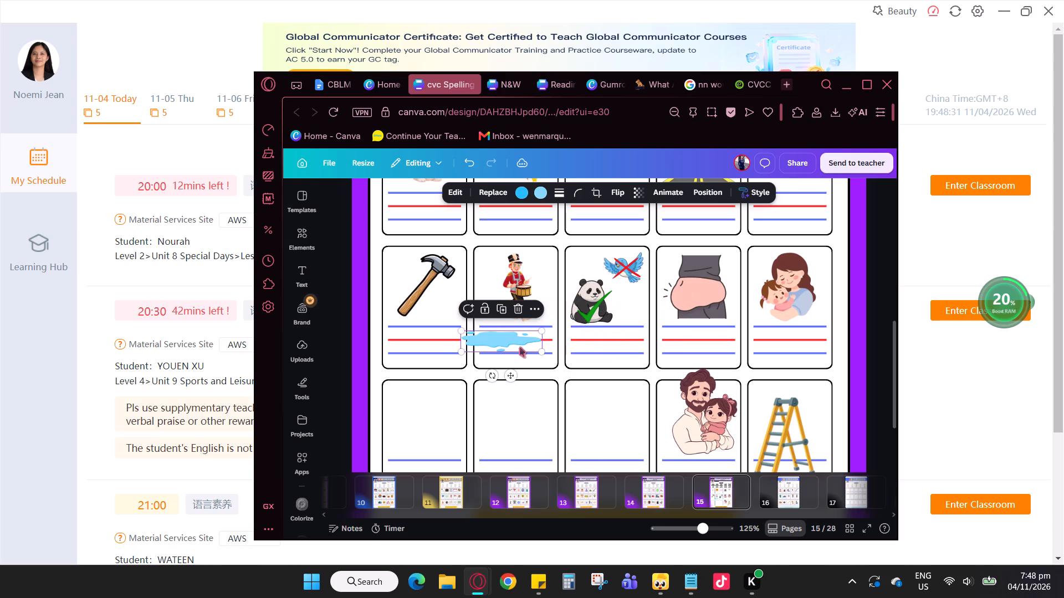
drag(507, 341, 527, 434)
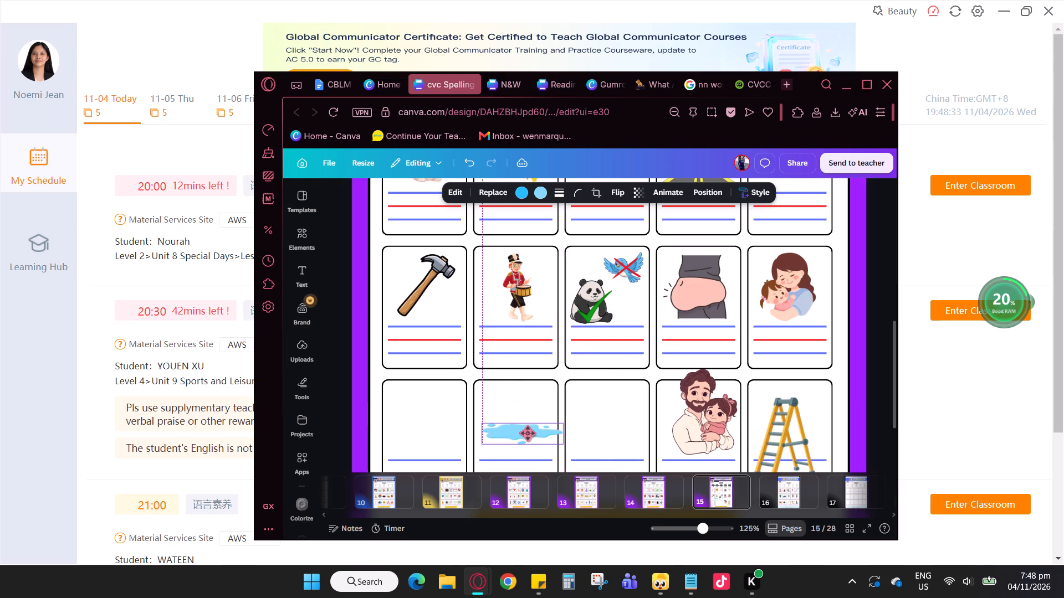
drag(527, 434, 526, 432)
drag(559, 441, 543, 437)
click(514, 428)
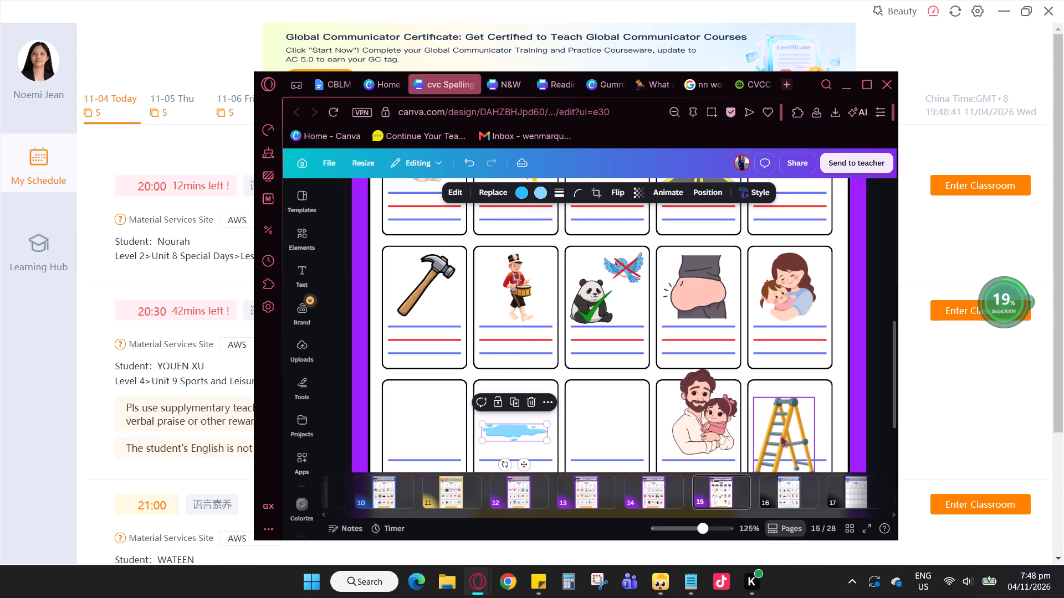
Place the ladder picture in the third box of the bottom picture row and shrink it to fit above the lines.
drag(793, 447, 612, 422)
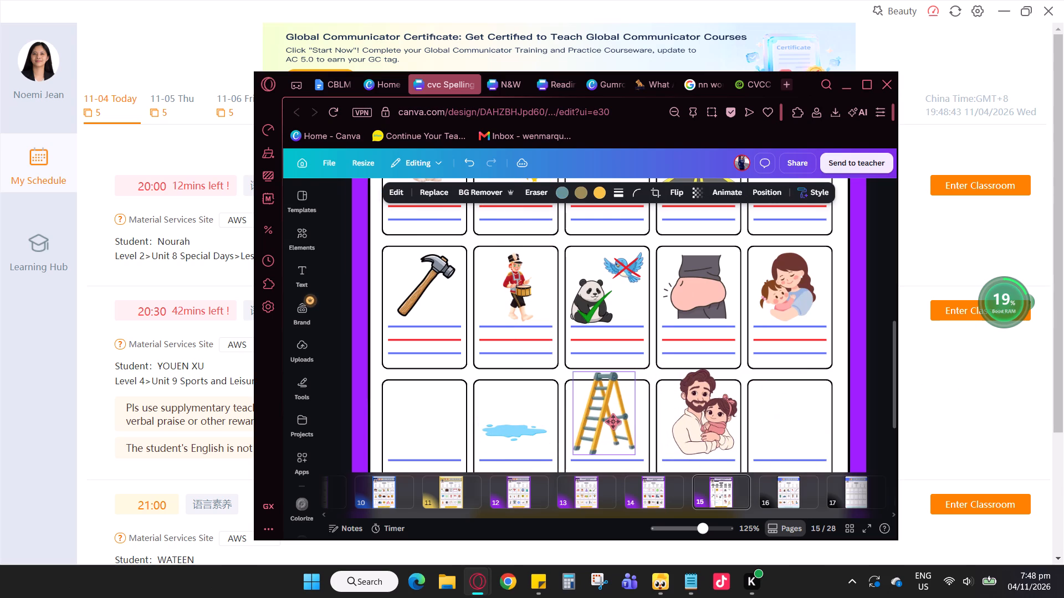
drag(612, 422, 613, 422)
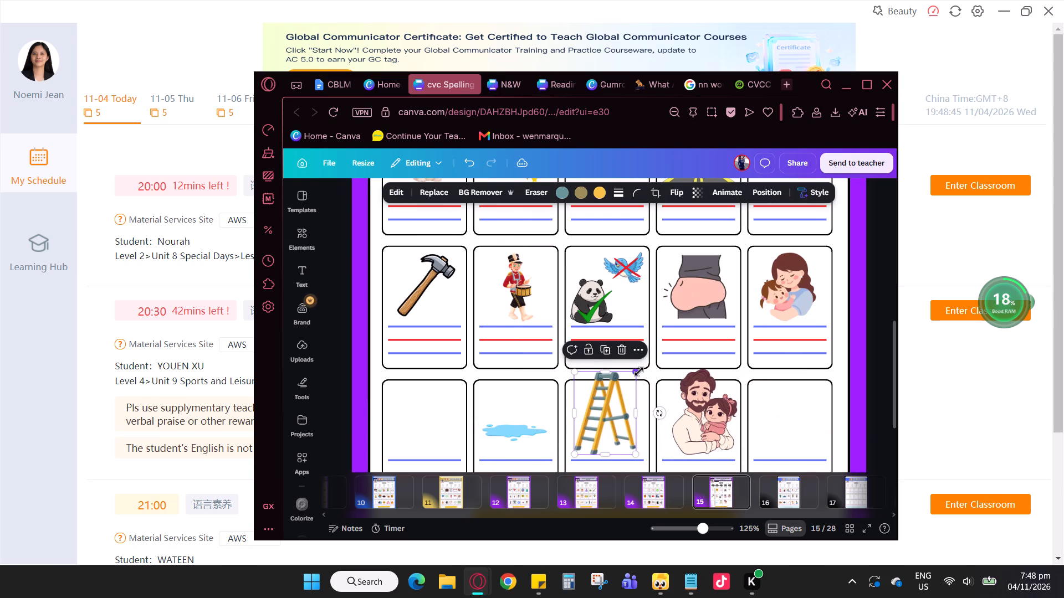
drag(637, 371, 627, 395)
key(Right)
key(Right)
key(Right)
key(Right)
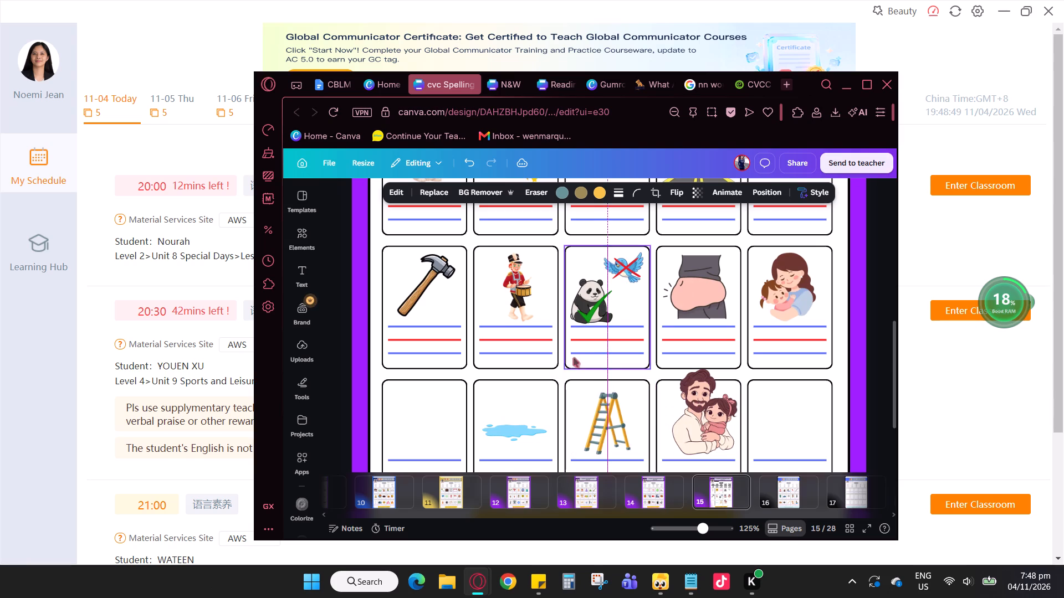
Shrink the father-and-daughter picture so it fits inside the fourth box of the bottom picture row.
click(694, 430)
drag(736, 368, 736, 369)
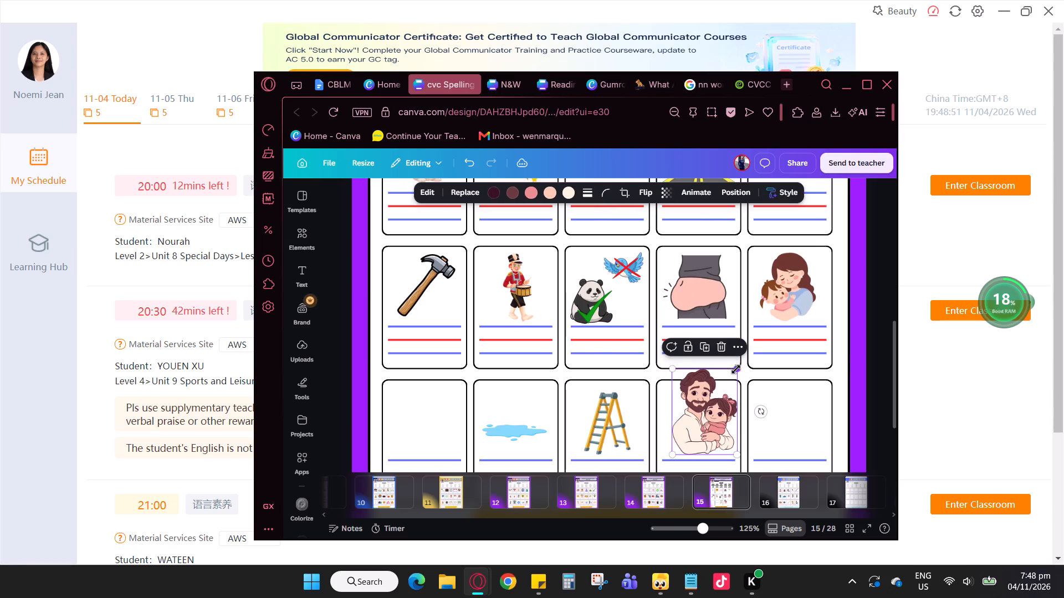
drag(736, 369, 721, 386)
Swap the ladder and puddle pictures to match the word bank order, with the ladder in the second box and the puddle in the third.
scroll(580, 391, up, 1)
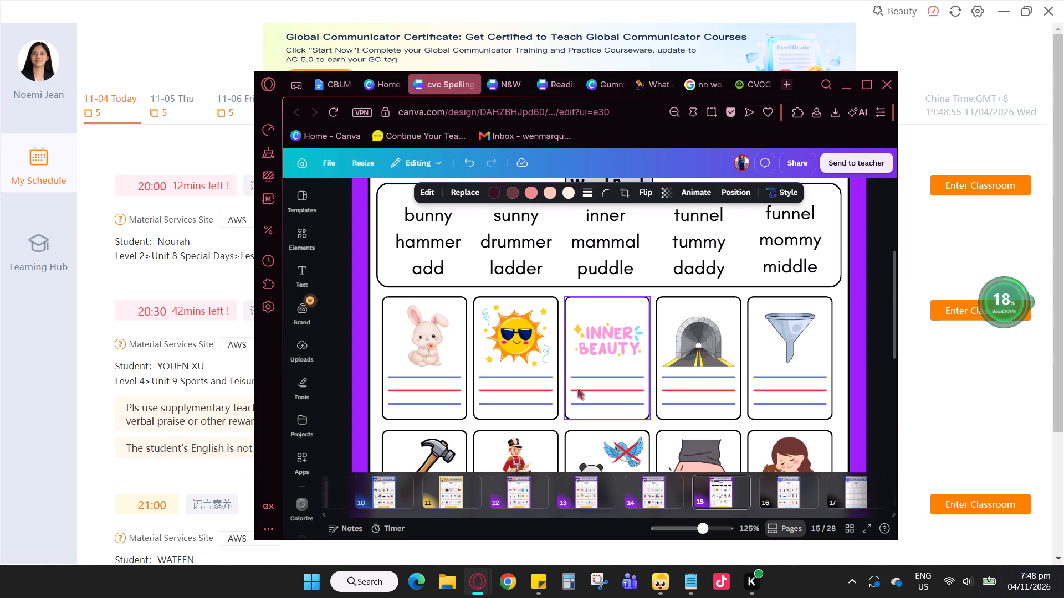
scroll(578, 389, down, 2)
drag(605, 334, 463, 332)
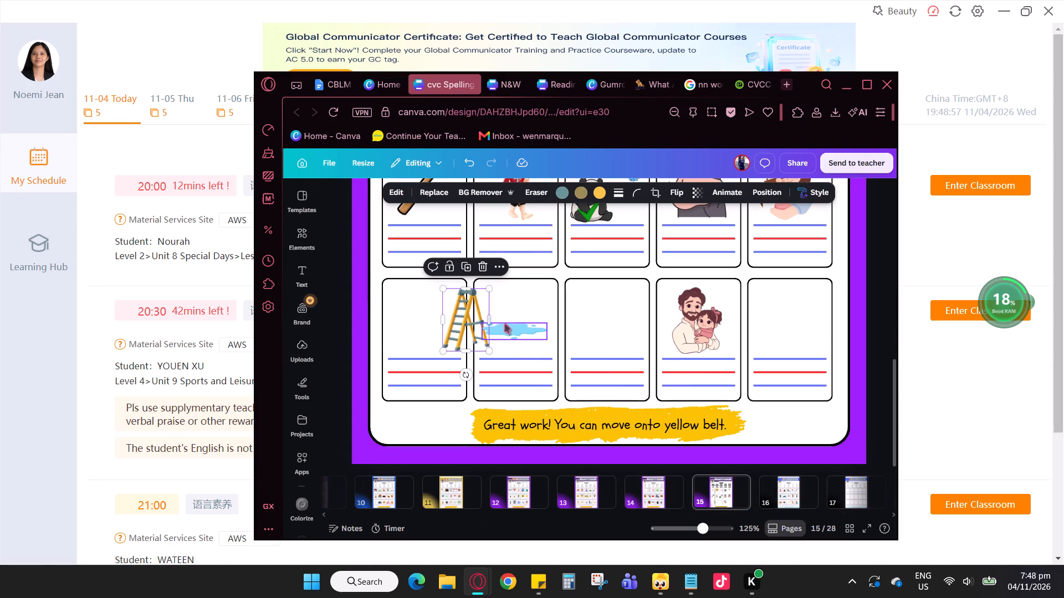
drag(512, 331, 603, 334)
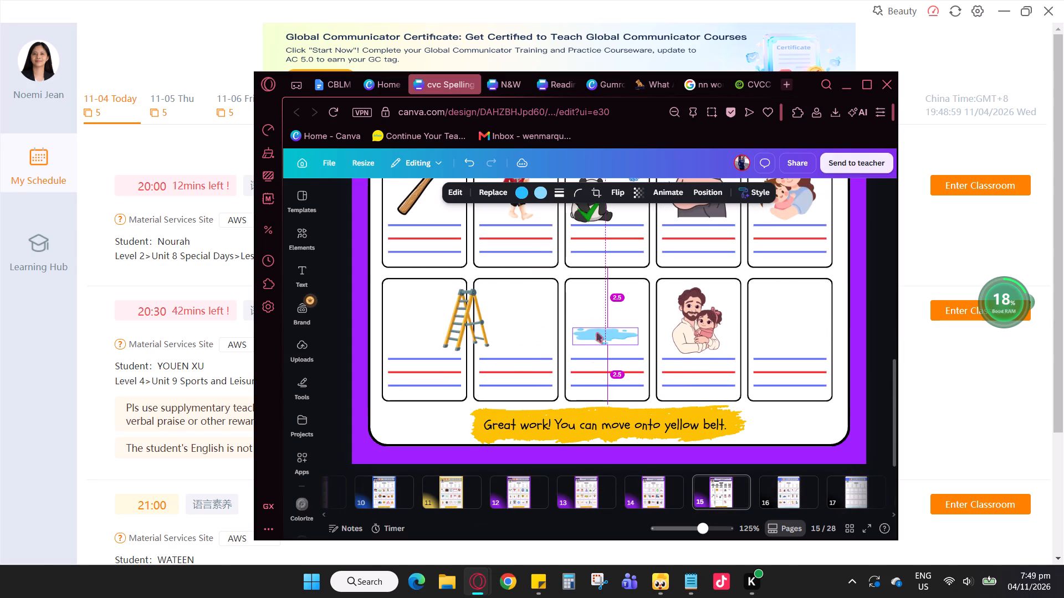
drag(463, 331, 510, 330)
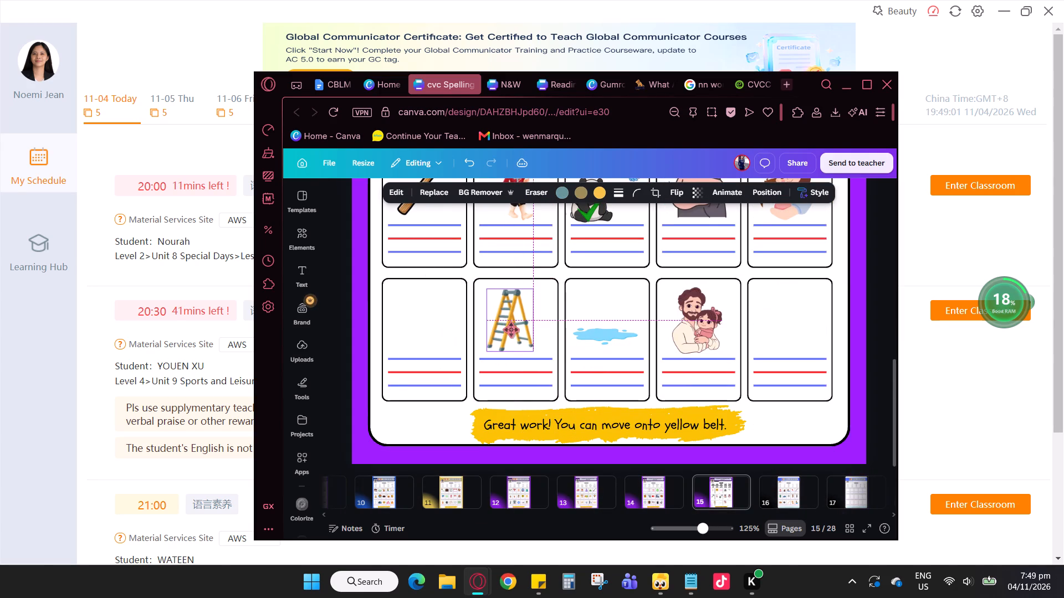
drag(510, 330, 513, 329)
Duplicate the "Spell the word." text, place it in the first box of the bottom row and narrow it to fit the box.
scroll(538, 348, up, 2)
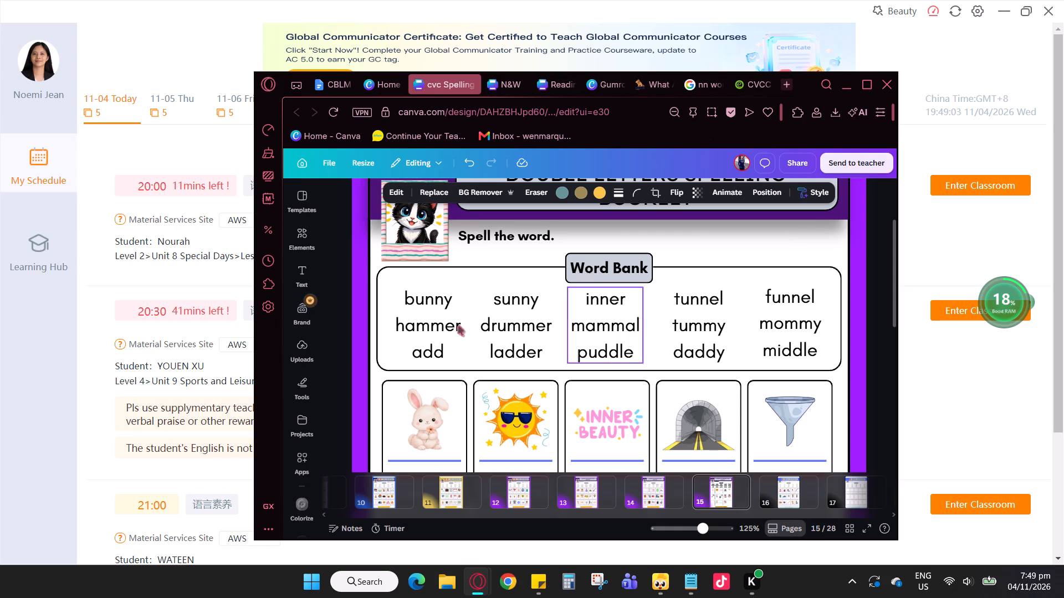
click(511, 236)
key(ctrl+c)
scroll(514, 255, down, 2)
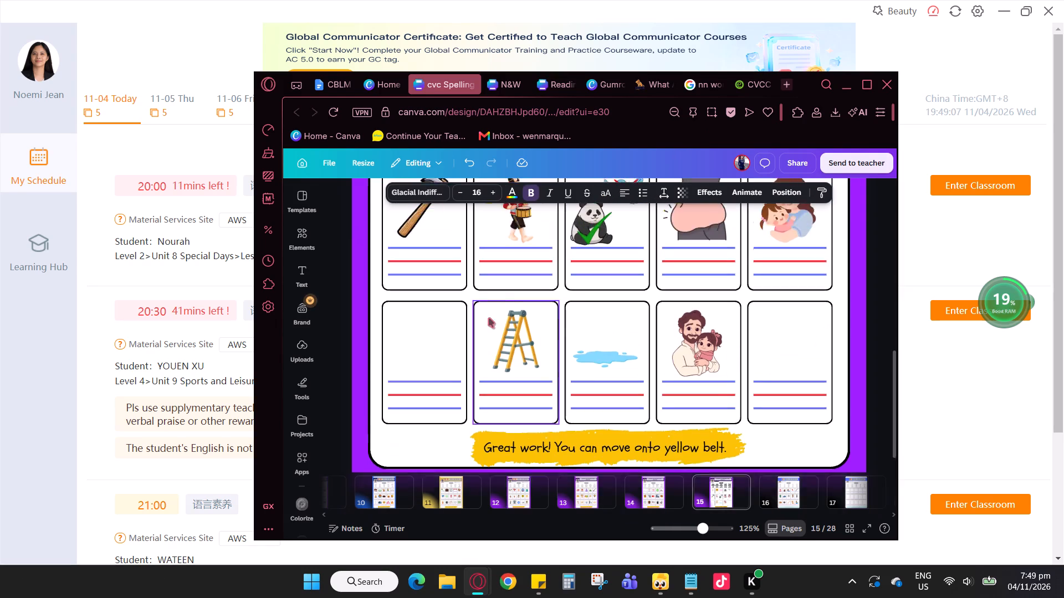
scroll(506, 292, up, 3)
key(ctrl+d)
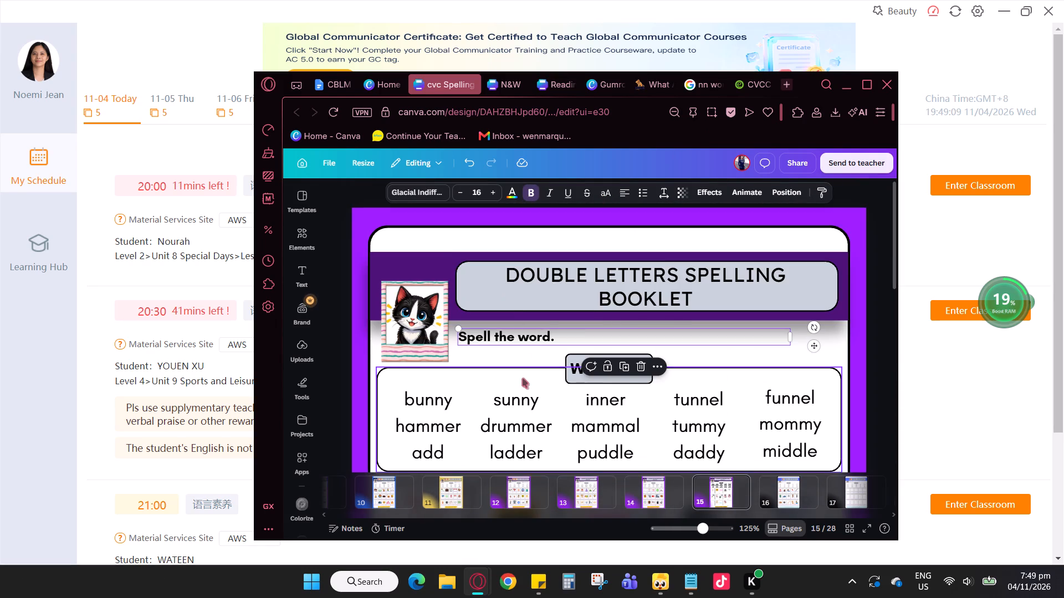
drag(538, 350, 464, 422)
scroll(516, 411, down, 1)
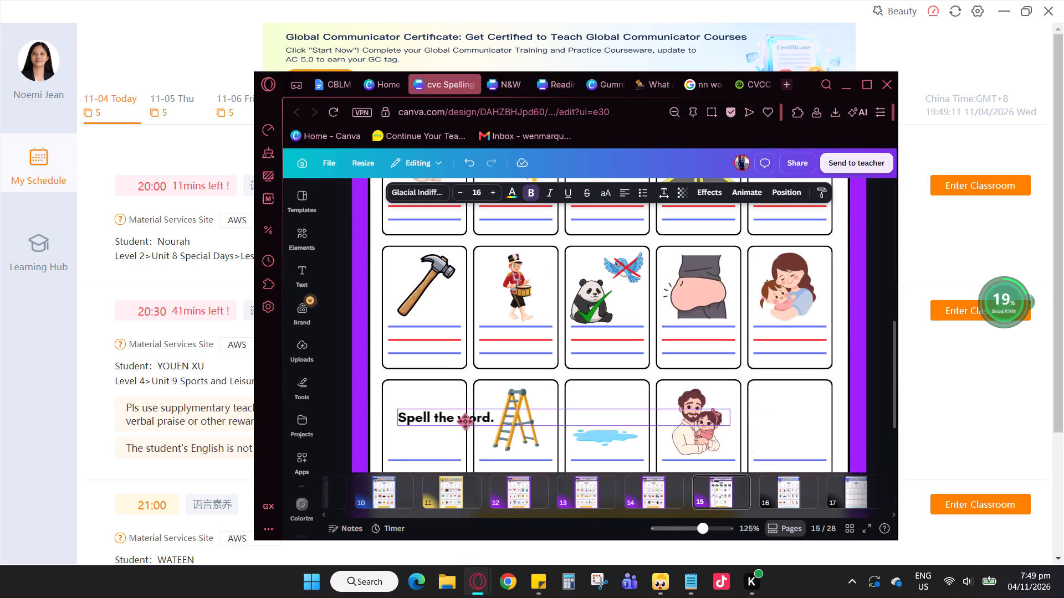
drag(464, 422, 463, 424)
drag(726, 421, 561, 419)
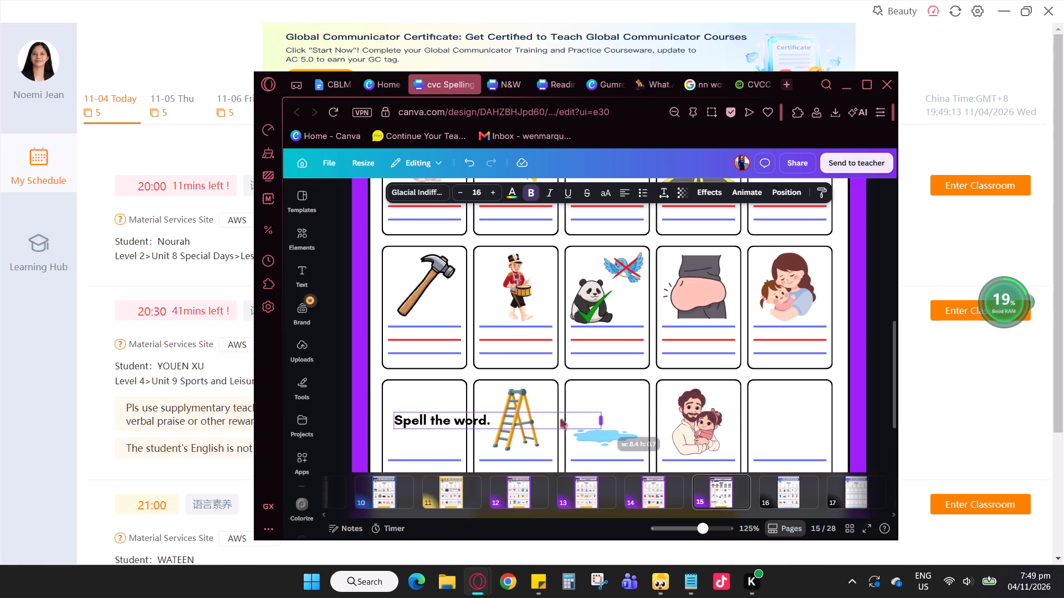
drag(561, 419, 457, 426)
Replace the duplicated text in the first box of the bottom row with "1 + 1".
key(ctrl+a)
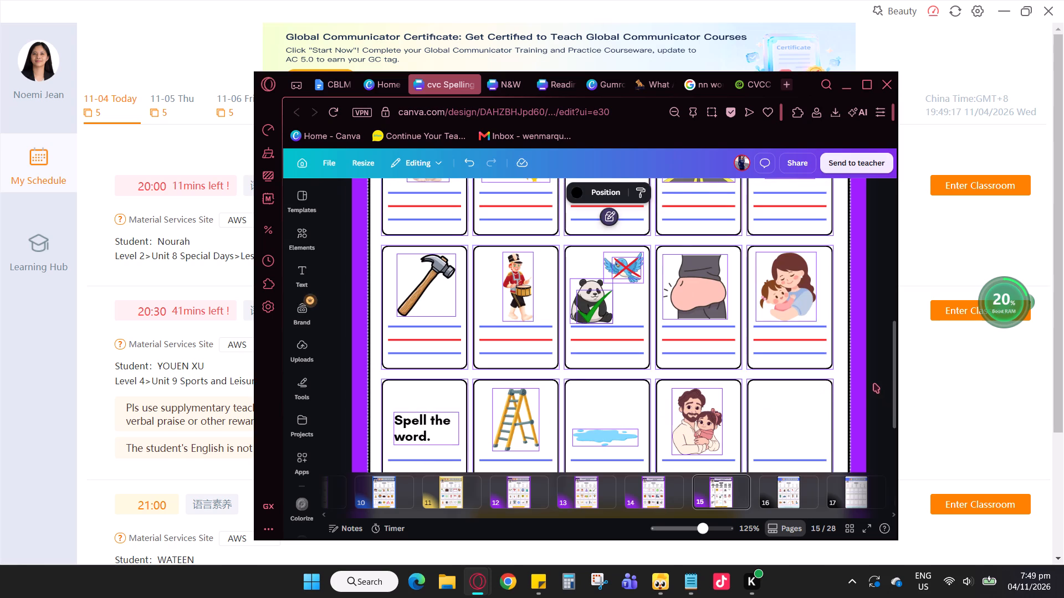
click(874, 383)
double_click(432, 429)
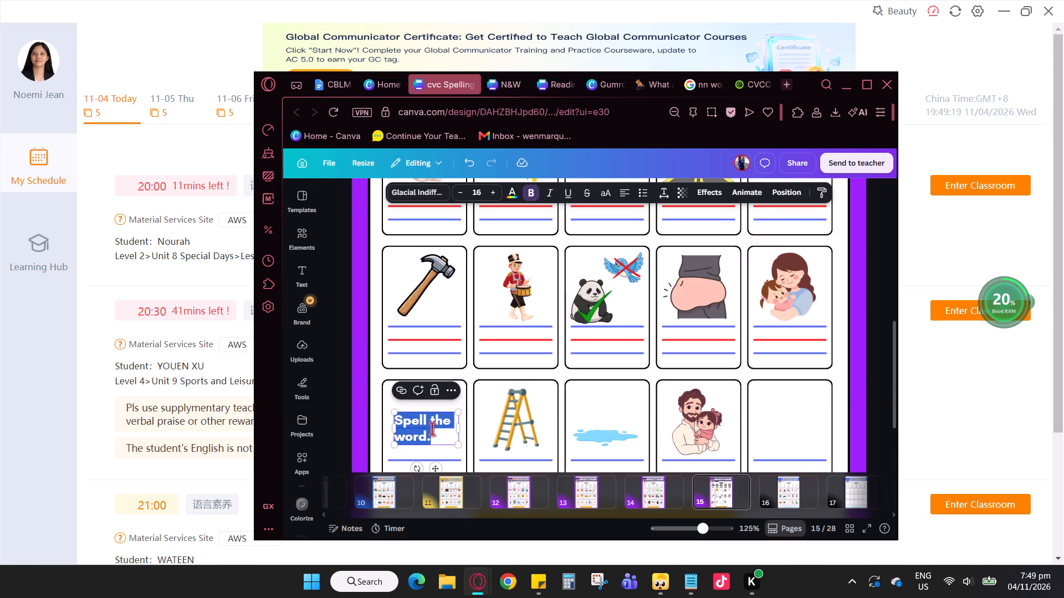
key(1)
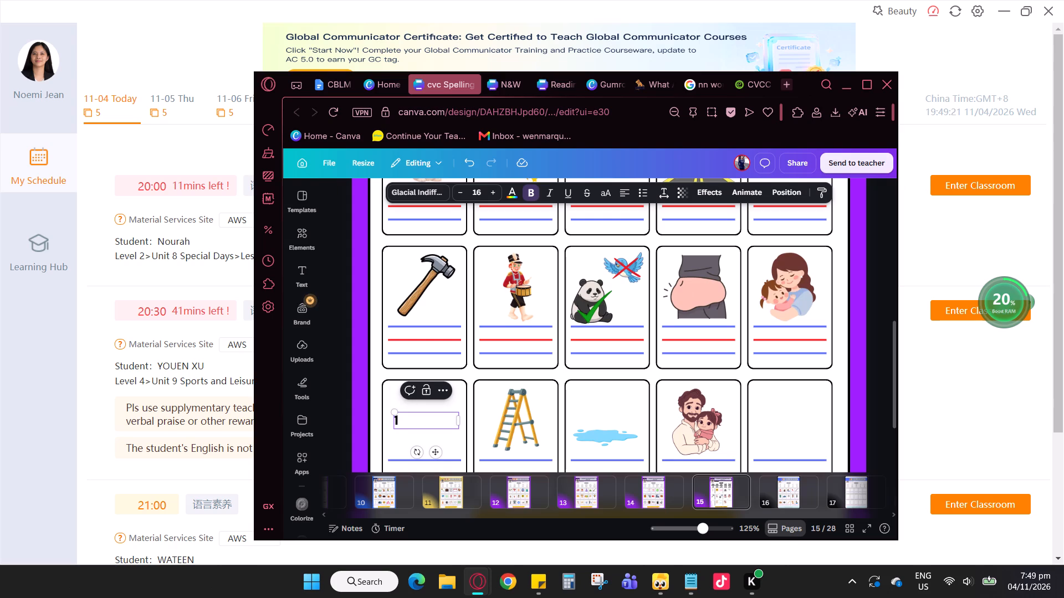
key(space)
text(+)
key(space)
key(1)
Enlarge the "1 + 1" text to font size 33.
key(ctrl+a)
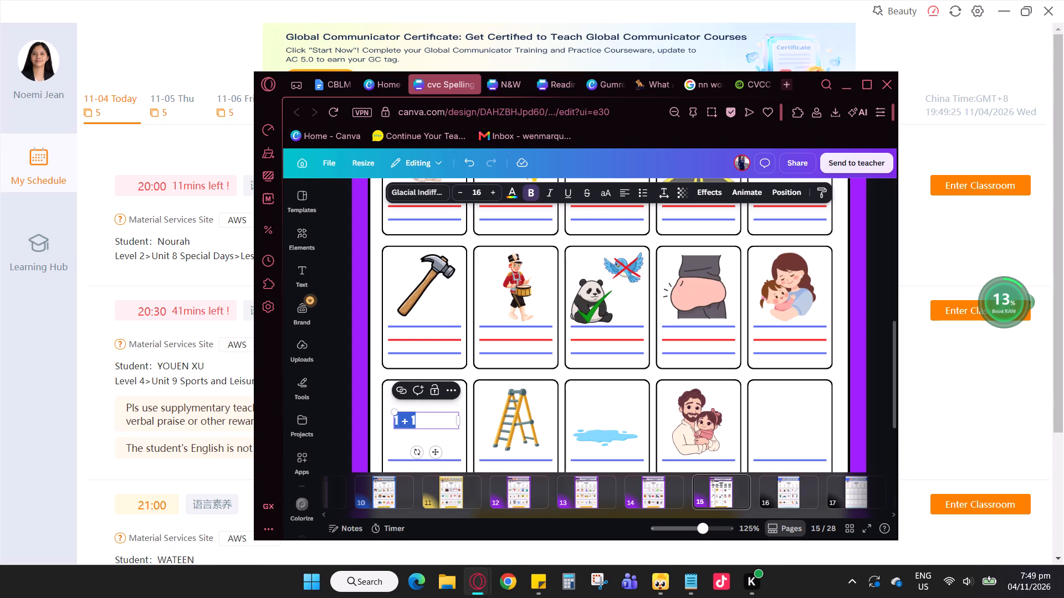
triple_click(494, 195)
triple_click(494, 195)
triple_click(494, 195)
triple_click(494, 195)
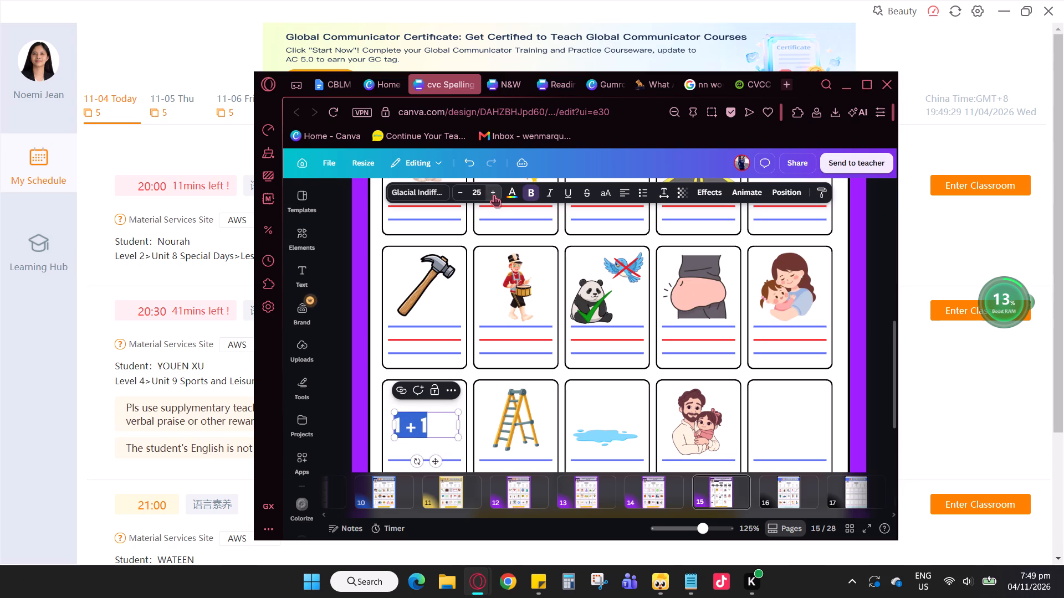
triple_click(494, 195)
double_click(494, 195)
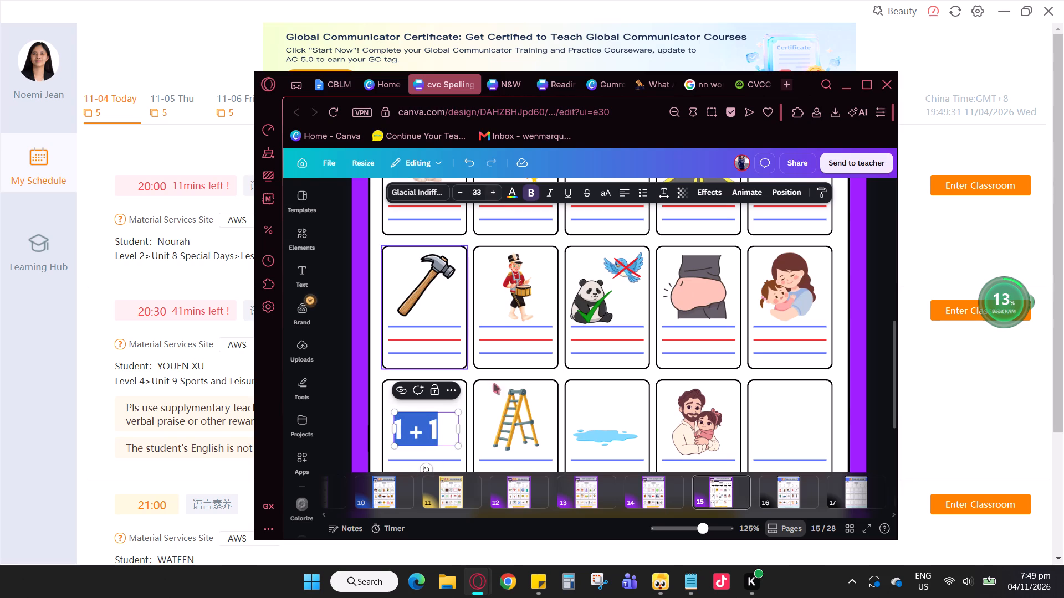
click(461, 404)
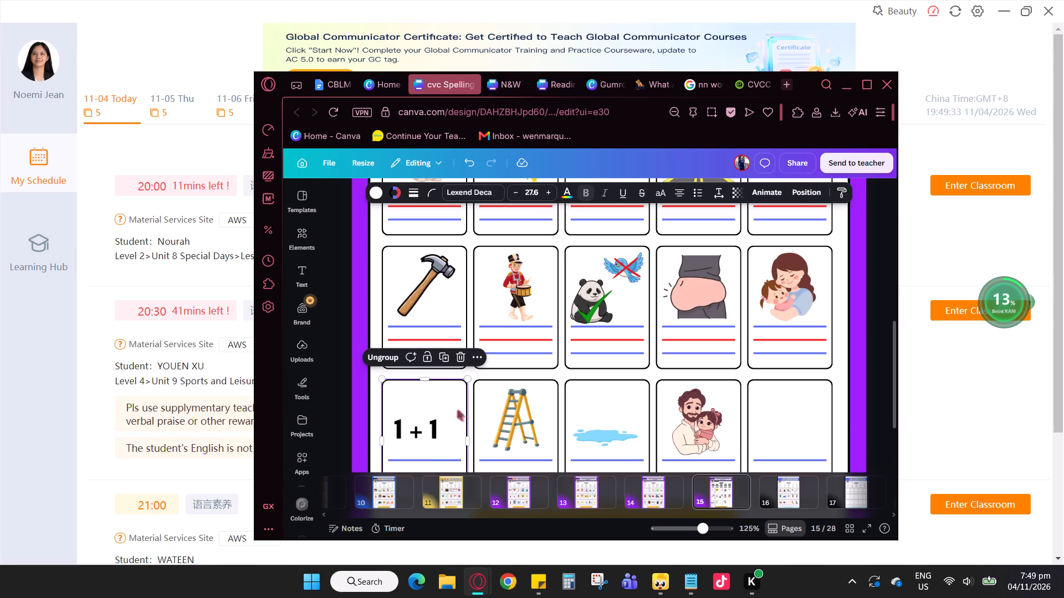
Centre-align the "1 + 1" text and shift it slightly to the middle of the space above the lines.
click(438, 430)
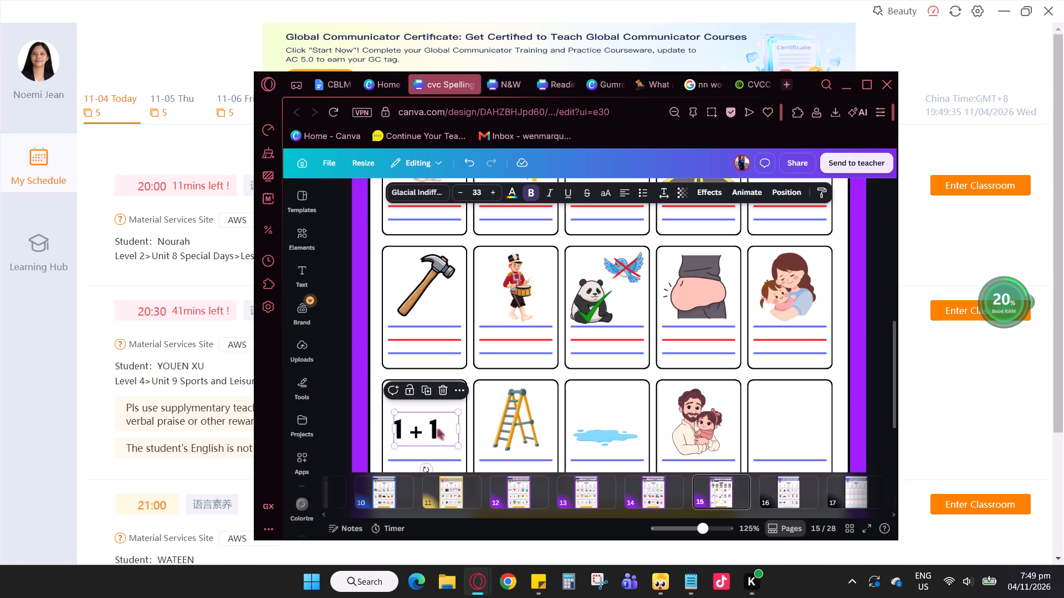
double_click(438, 429)
key(ctrl+a)
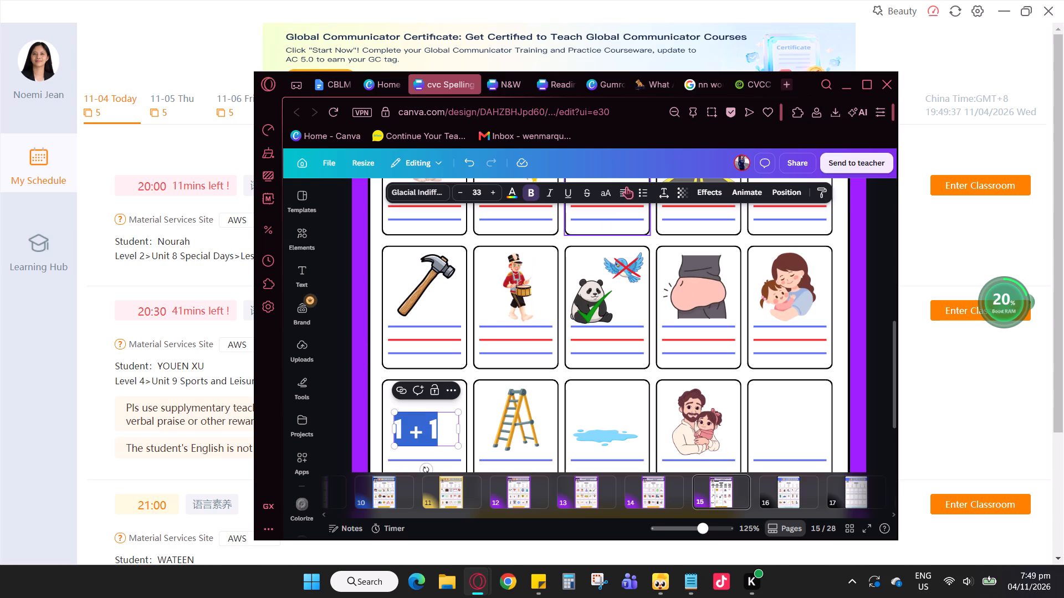
click(626, 193)
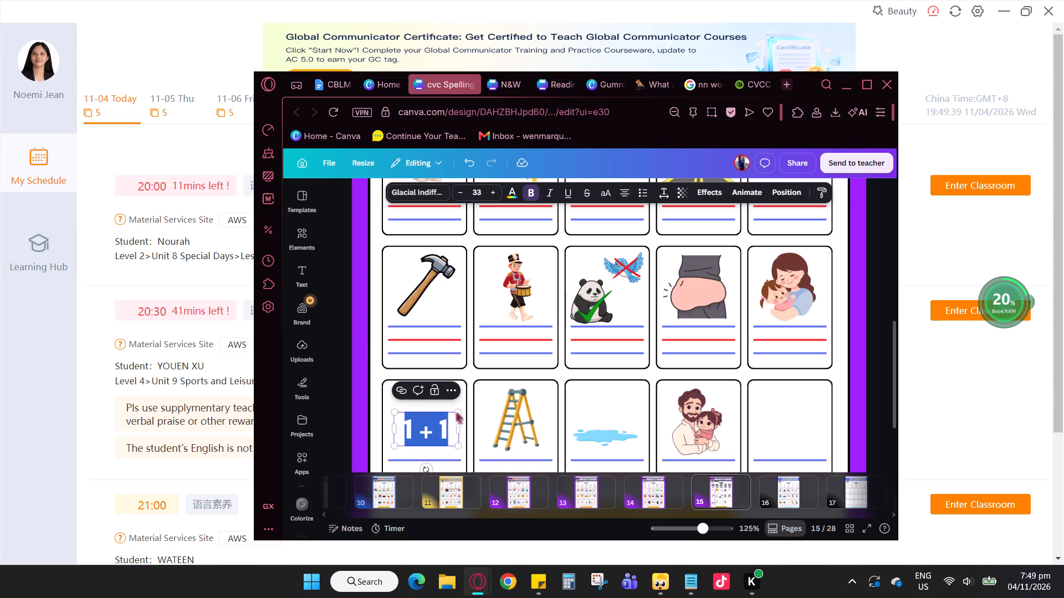
click(459, 403)
click(443, 434)
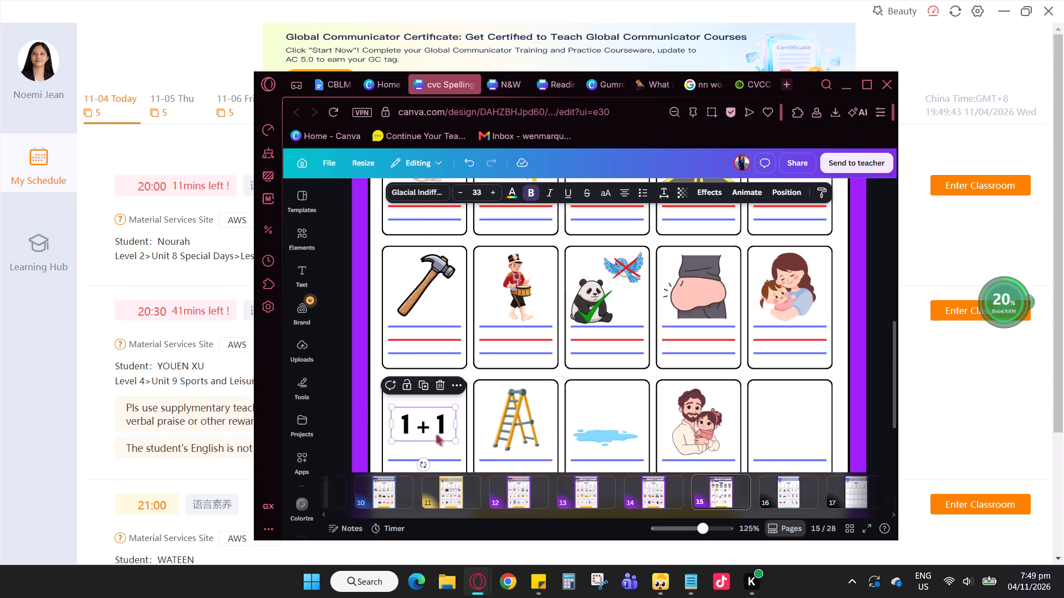
Colour the plus sign in "1 + 1" with the red from the brand palette.
click(433, 426)
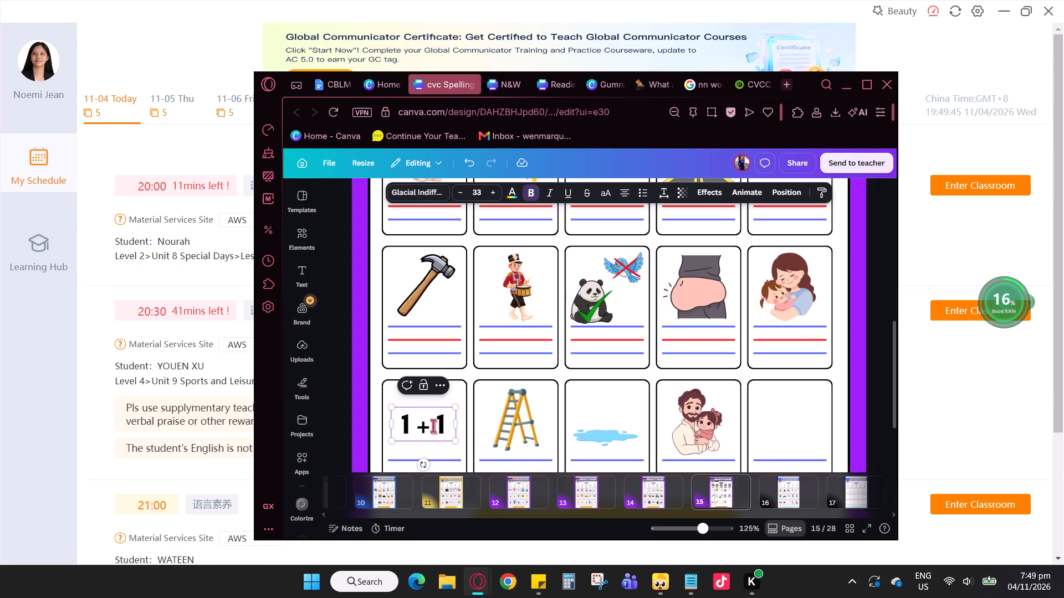
key(ctrl+shift+Left)
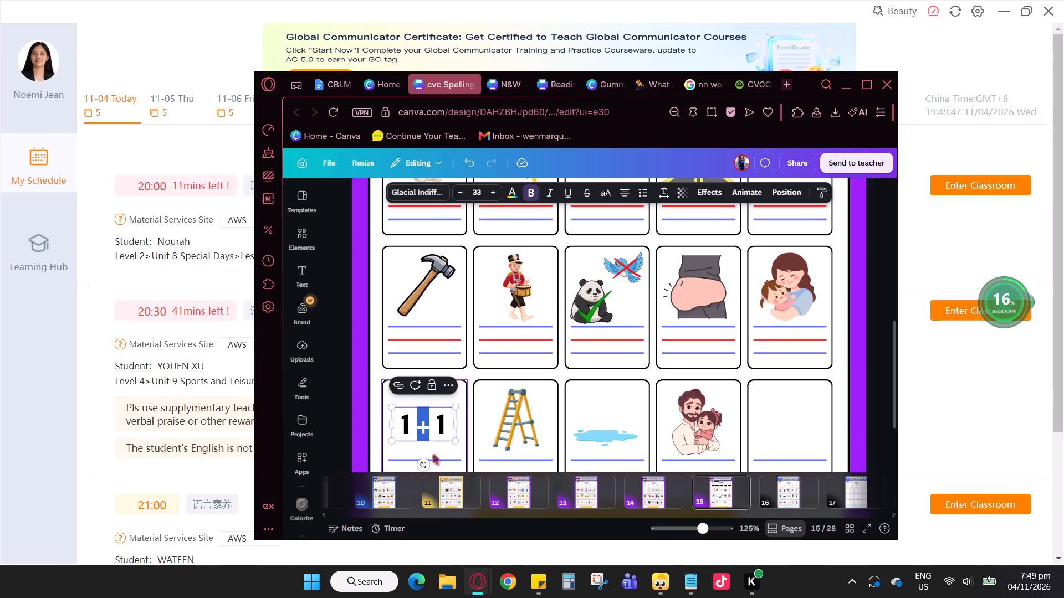
click(515, 189)
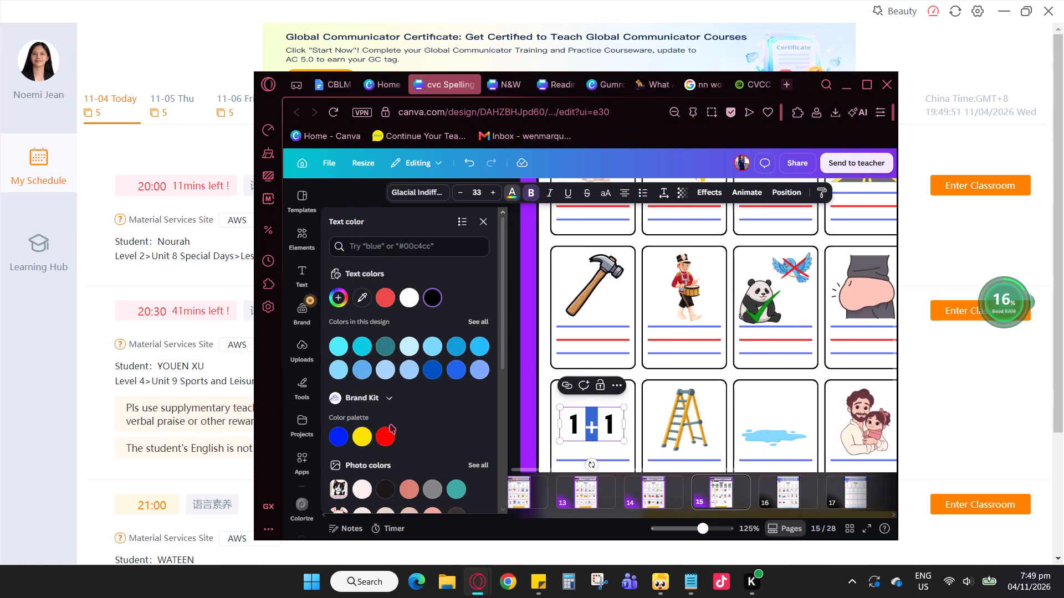
click(385, 438)
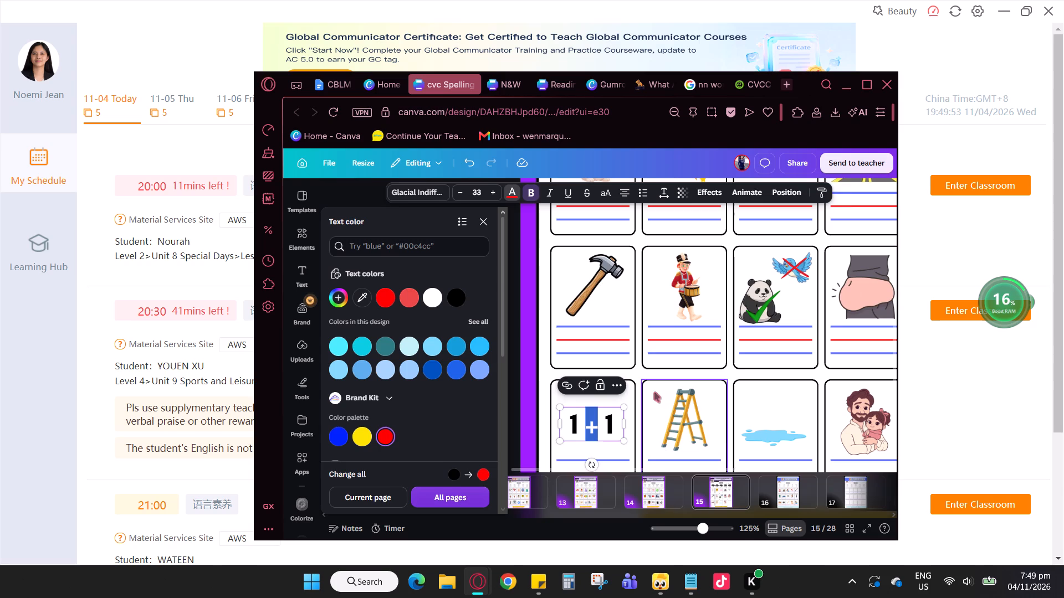
click(654, 392)
click(598, 426)
click(595, 426)
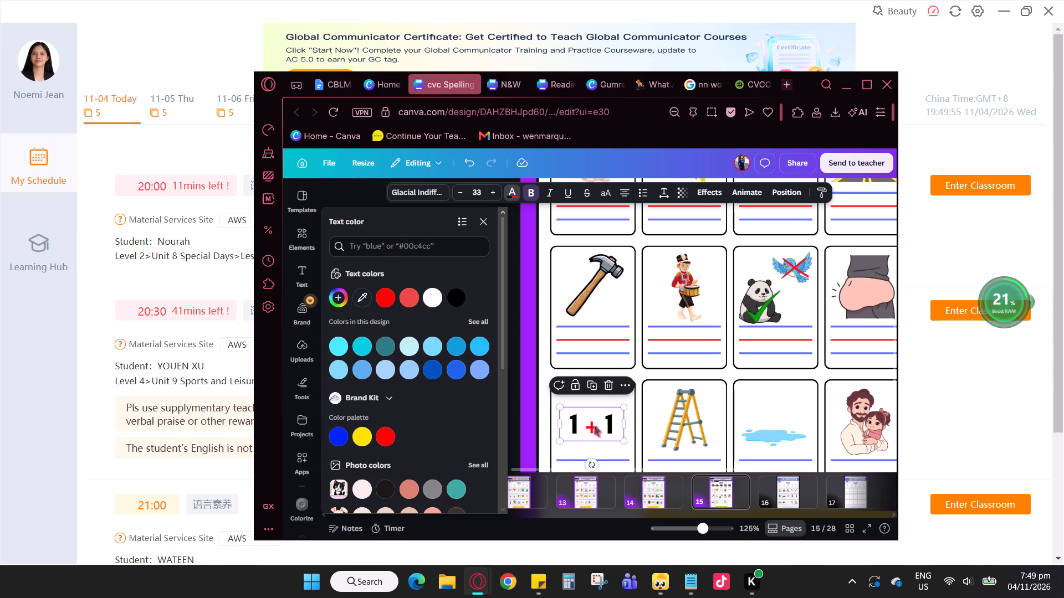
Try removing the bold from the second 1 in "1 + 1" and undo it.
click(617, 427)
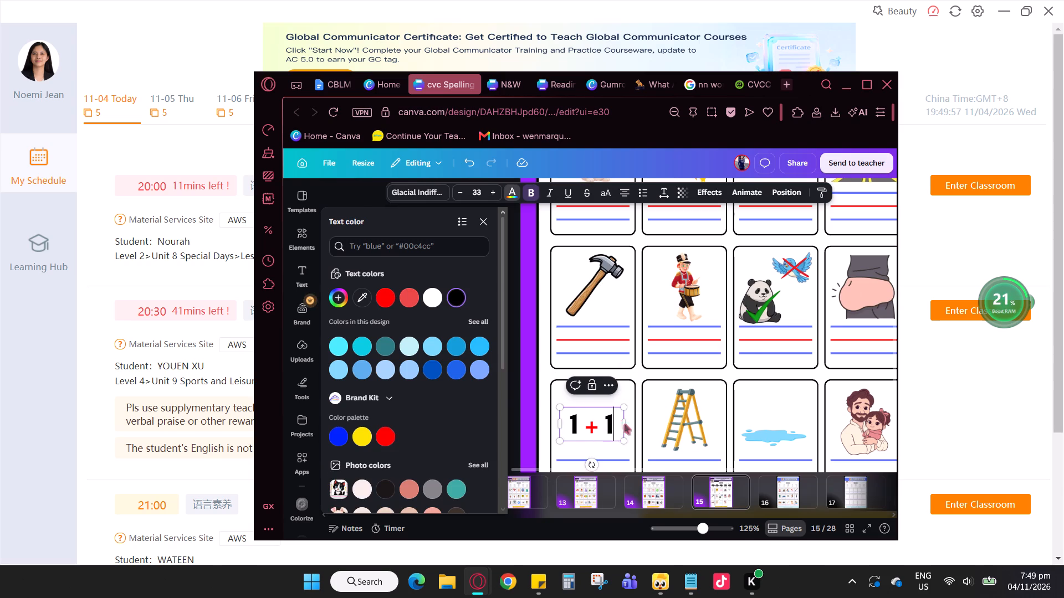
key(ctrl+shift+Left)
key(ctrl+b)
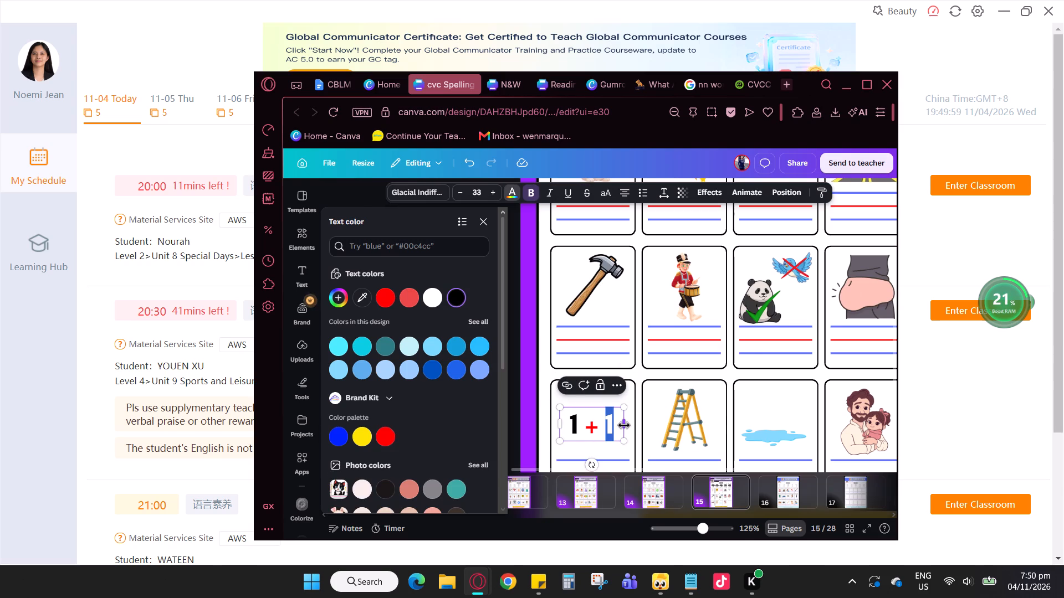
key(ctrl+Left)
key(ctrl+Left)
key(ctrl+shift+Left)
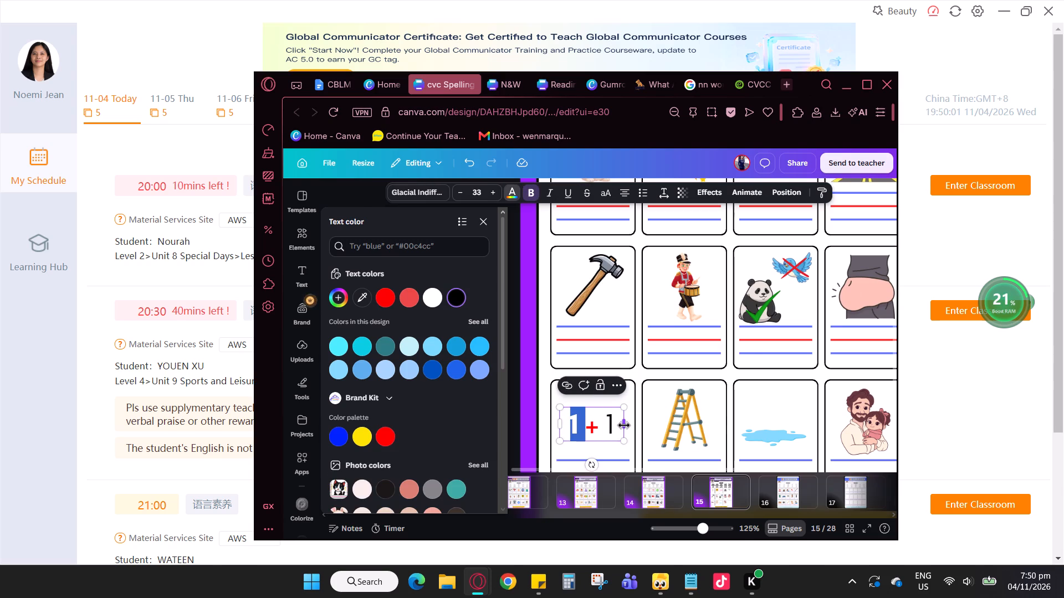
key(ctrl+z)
Enlarge the "1 + 1" text in the add box to font size 40.
key(Right)
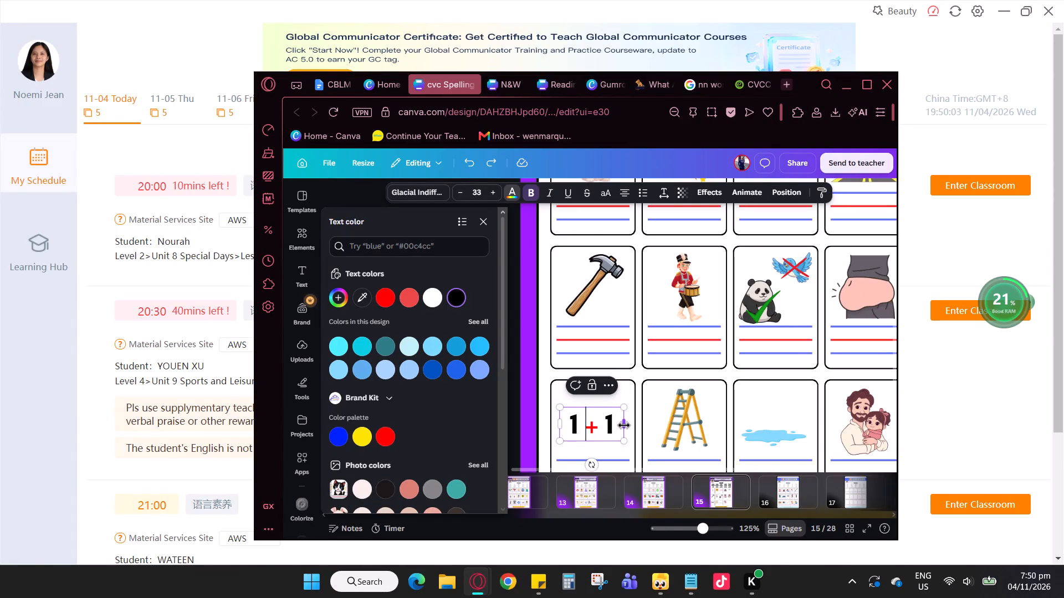
key(Right)
key(Right)
key(Left)
key(ctrl+shift+Left)
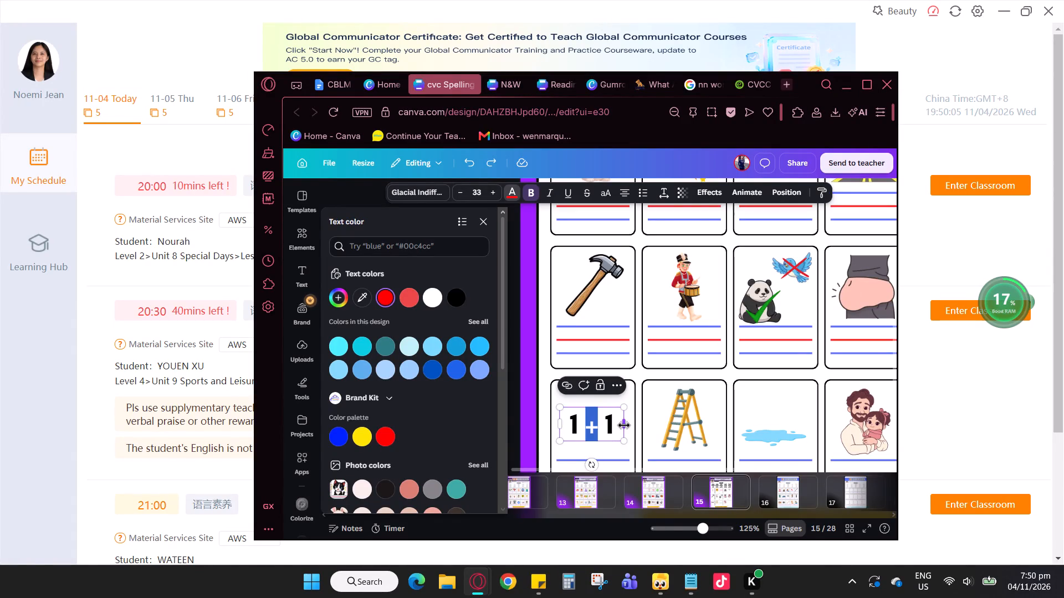
triple_click(492, 193)
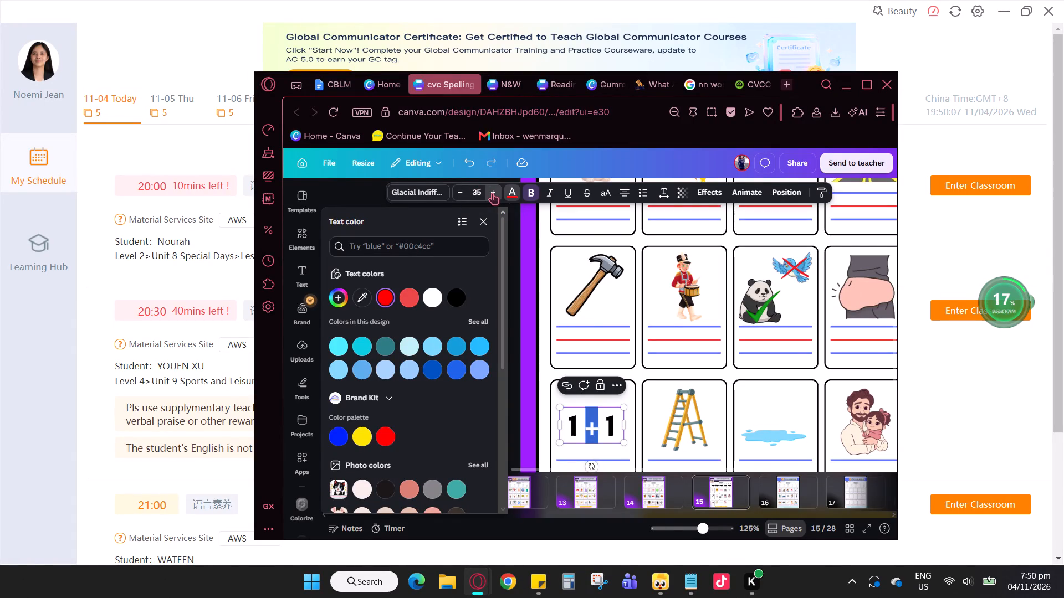
triple_click(492, 193)
click(492, 193)
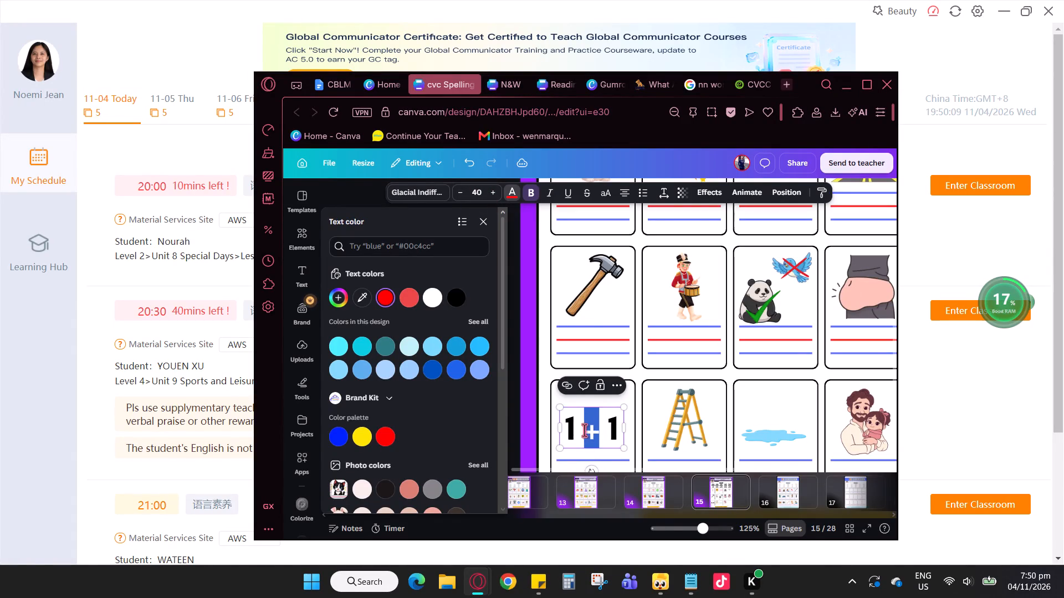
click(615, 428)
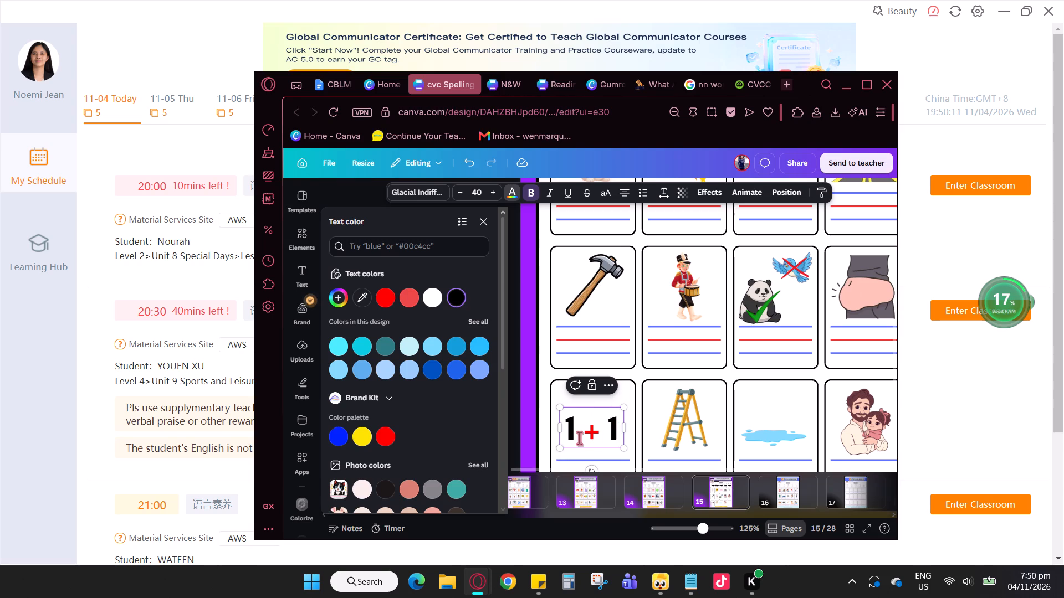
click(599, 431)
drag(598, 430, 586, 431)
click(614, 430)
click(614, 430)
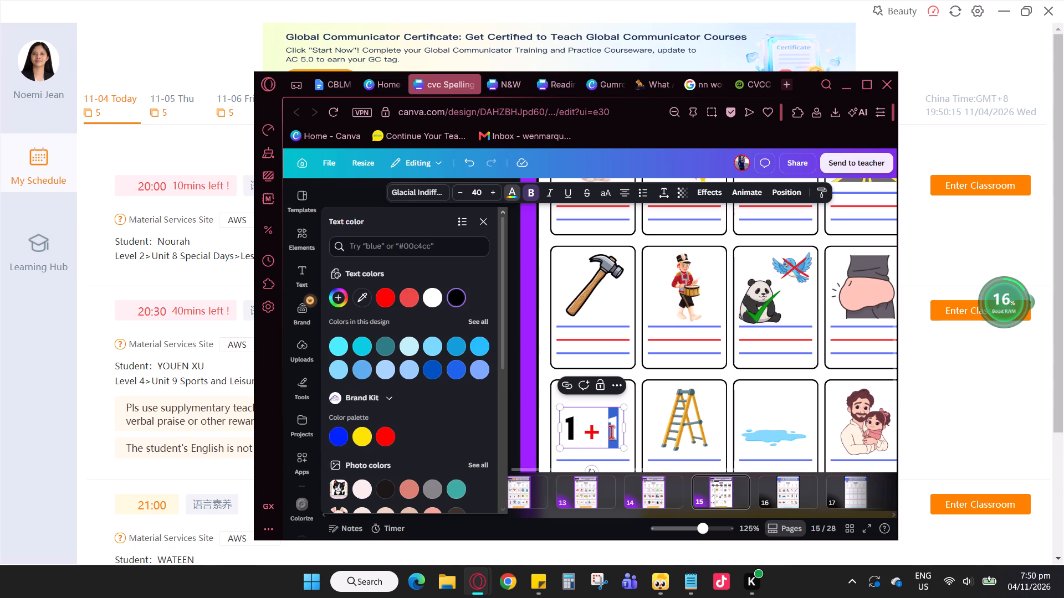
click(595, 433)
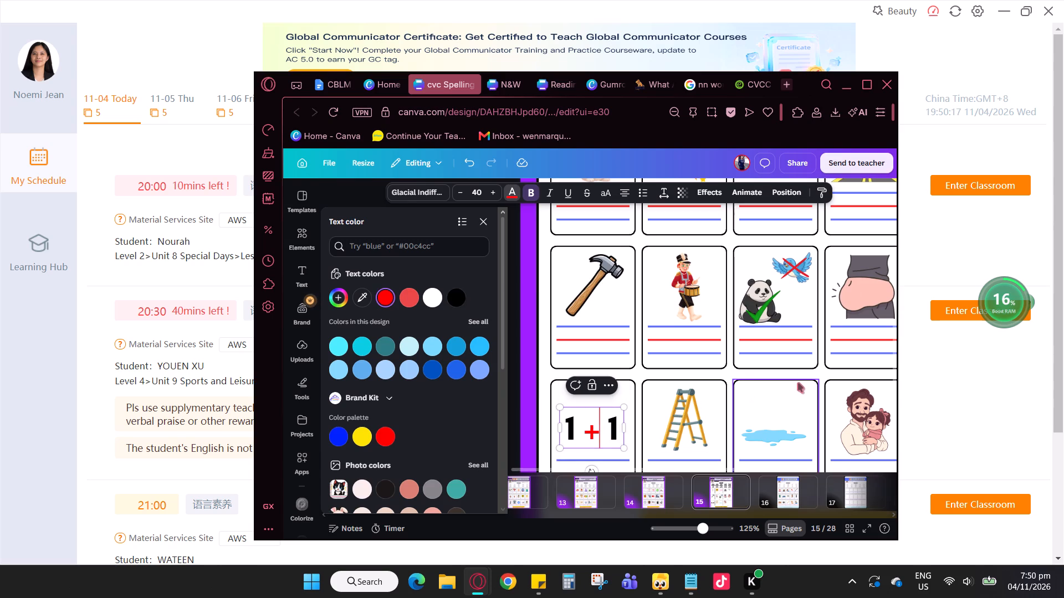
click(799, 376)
Nudge the "1 + 1" text slightly up to centre it in the space above the writing lines.
click(438, 431)
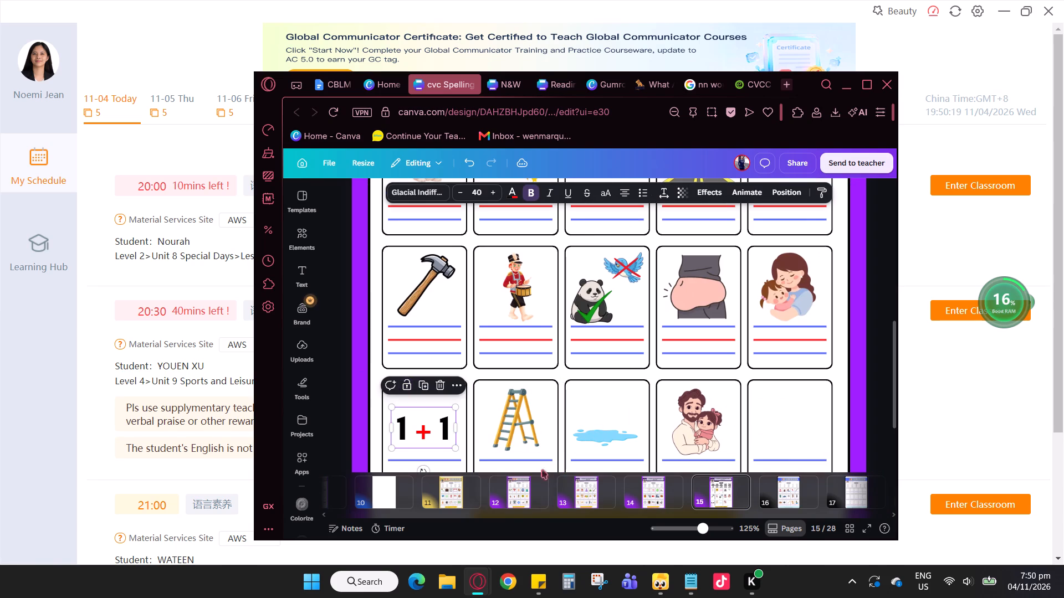
key(Up)
key(Up)
key(Up)
key(Up)
key(Down)
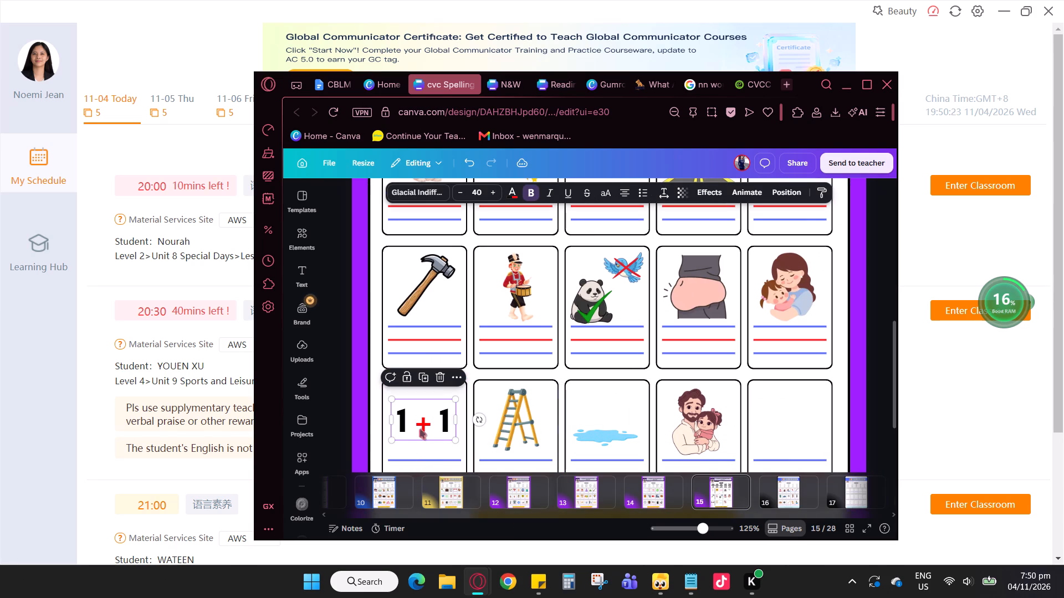
key(Down)
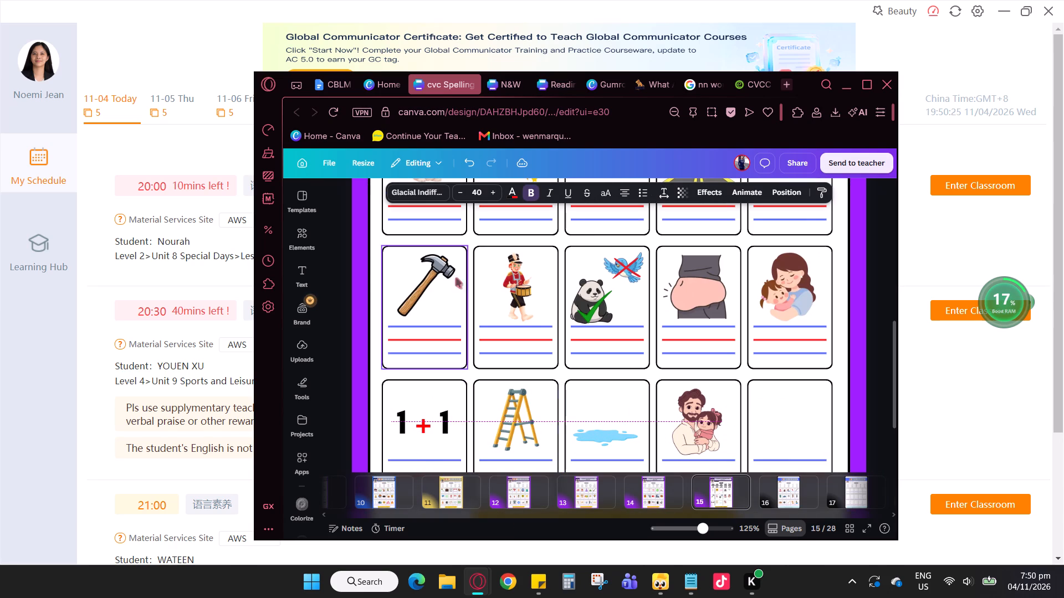
Review the word bank on page 15 and the word bank and picture boxes on page 14.
scroll(649, 336, up, 1)
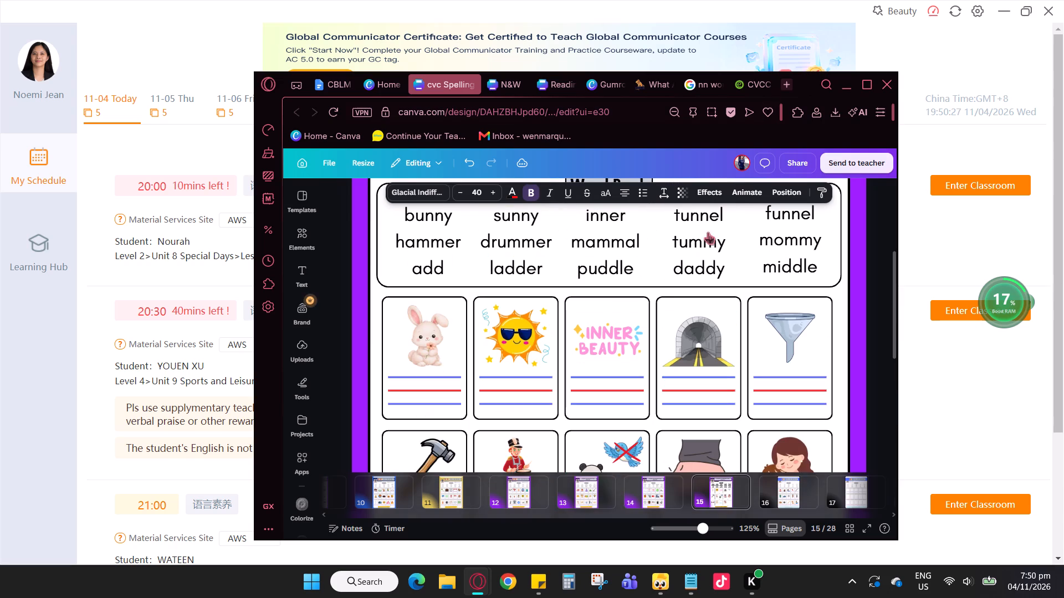
click(658, 502)
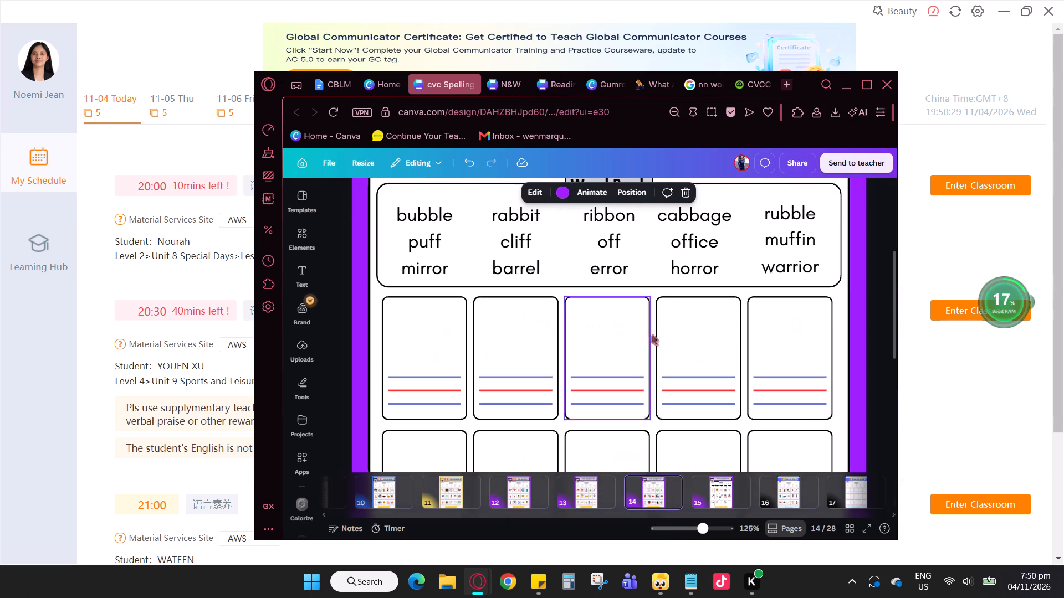
scroll(655, 337, down, 2)
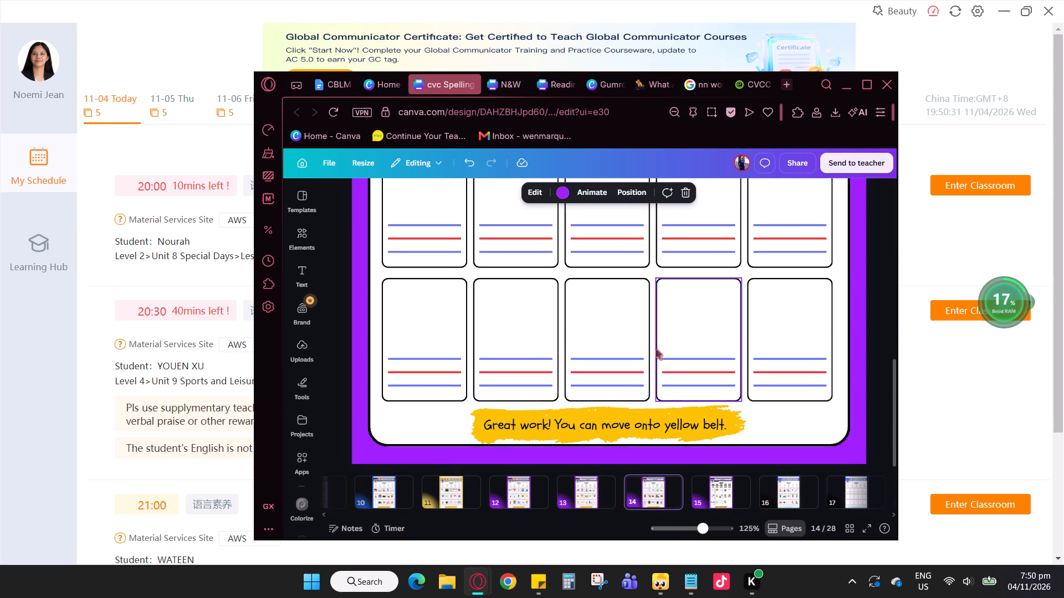
Switch to the 51Talk schedule, enter the classroom for today's 20:00 lesson and accept the equipment checkout.
click(918, 220)
click(954, 182)
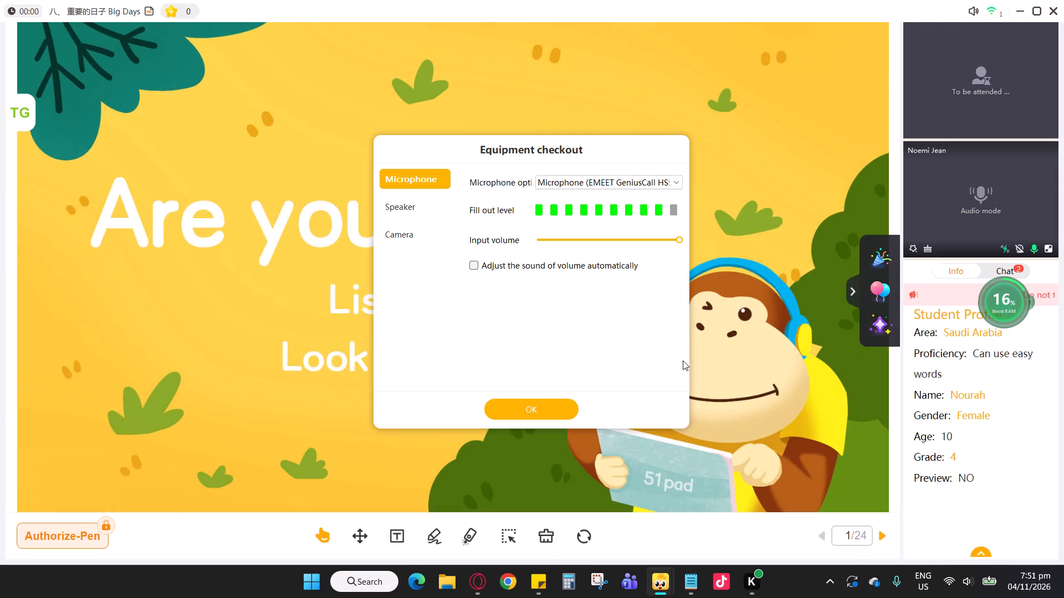
click(554, 413)
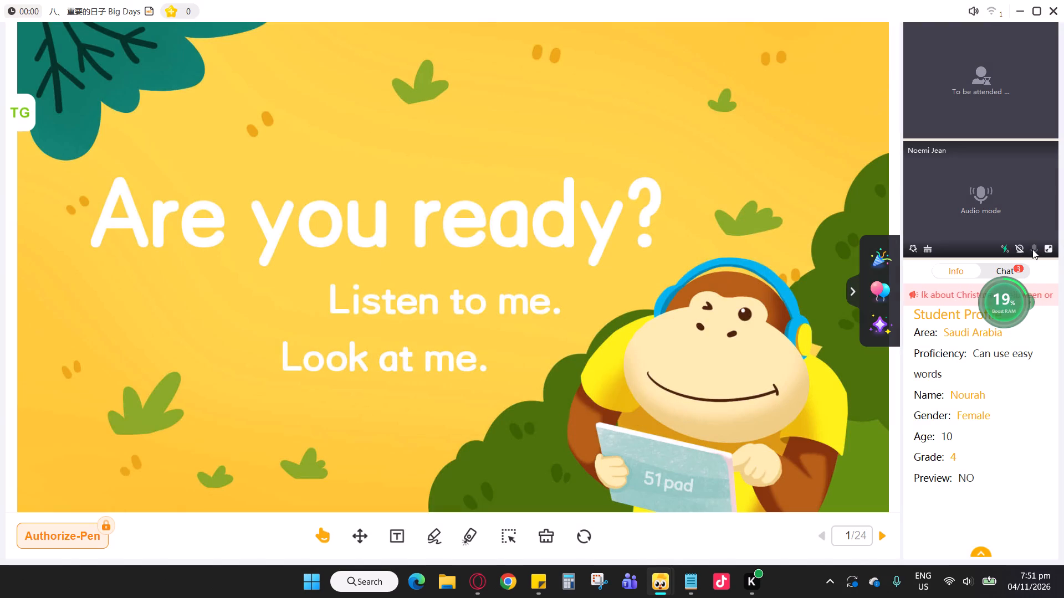
Mute the teacher's microphone in the classroom.
click(1032, 249)
Switch to the 51Talk teacher site in Opera and examine the booked and closed late-evening slots in Auto Open Schedules.
click(477, 590)
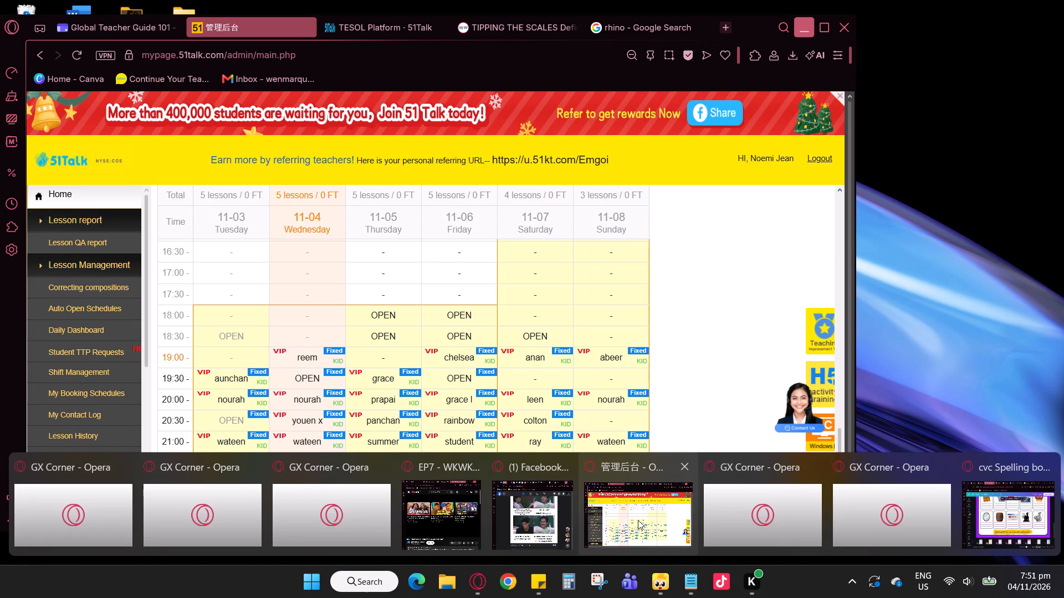
click(638, 520)
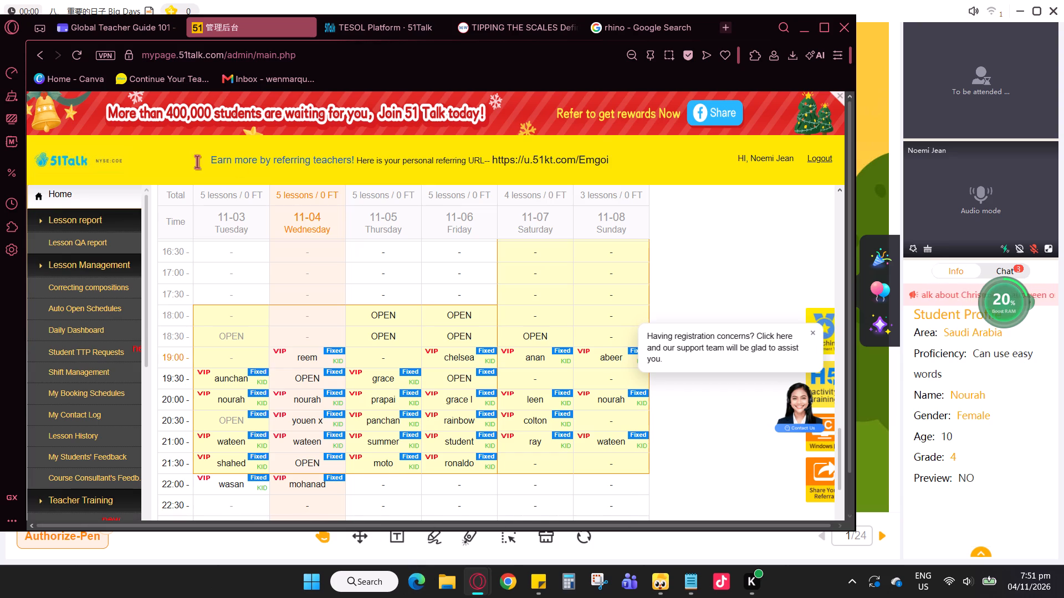
click(83, 311)
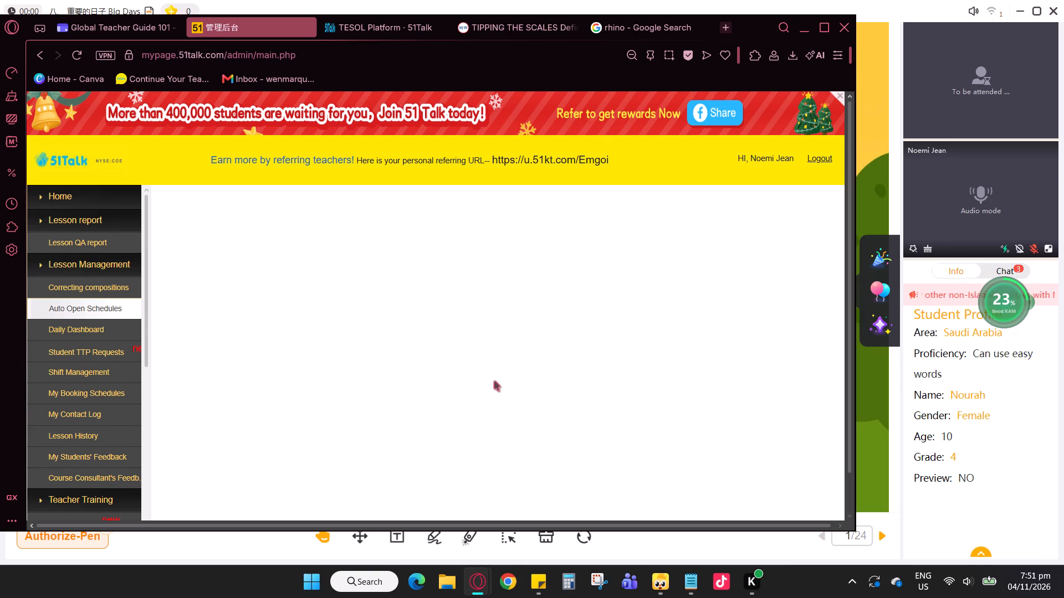
scroll(494, 381, down, 2)
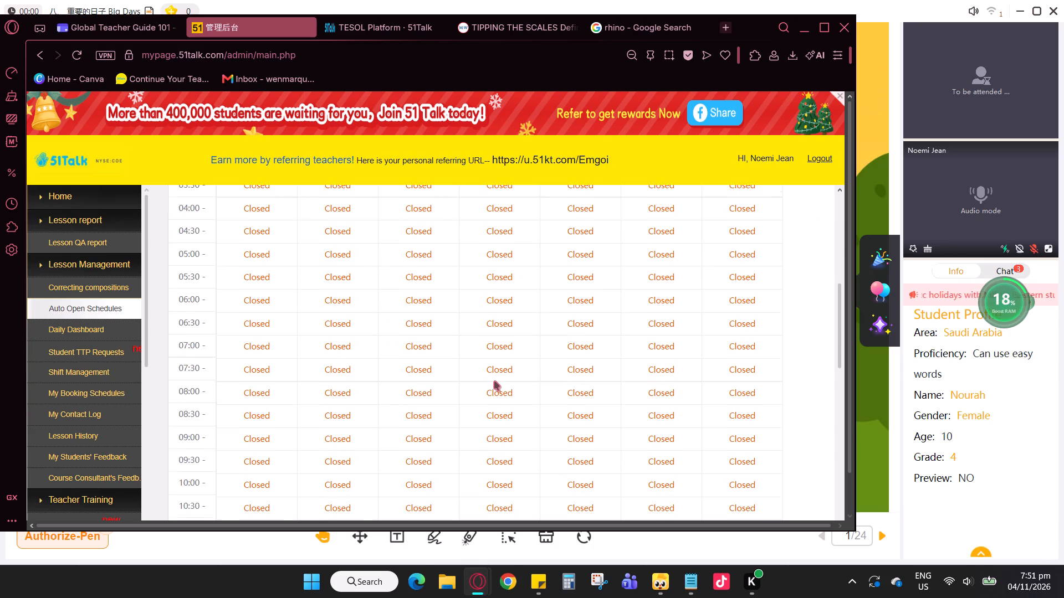
scroll(494, 381, down, 4)
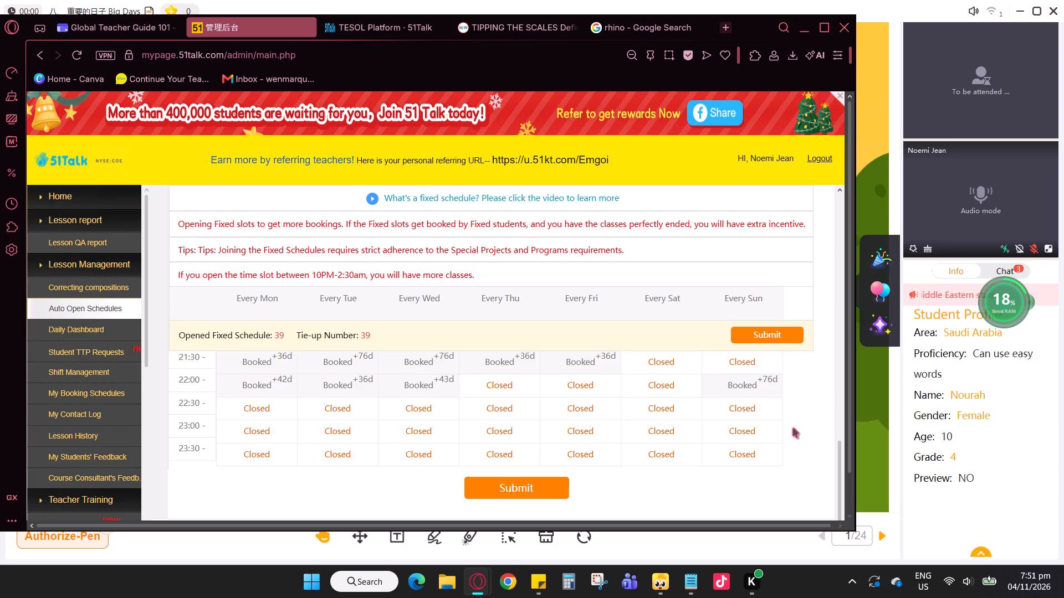
click(796, 456)
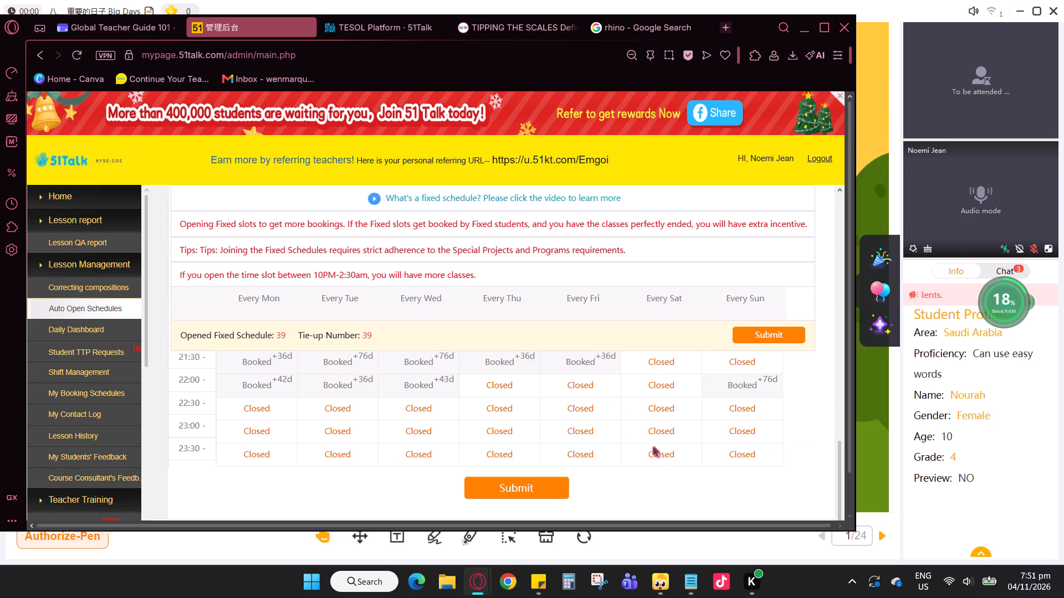
scroll(661, 473, up, 1)
scroll(796, 413, down, 1)
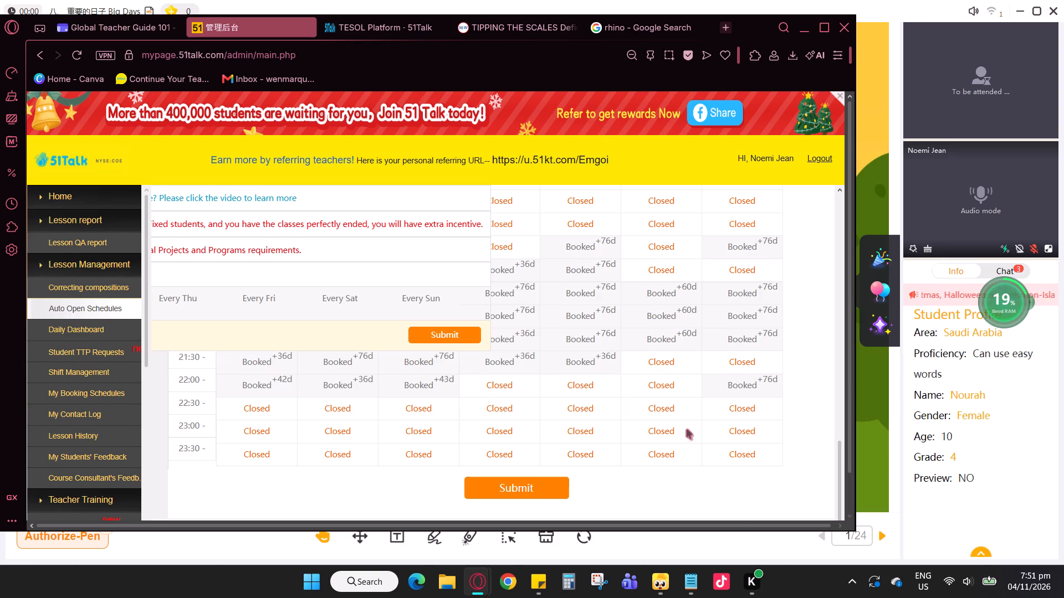
click(738, 386)
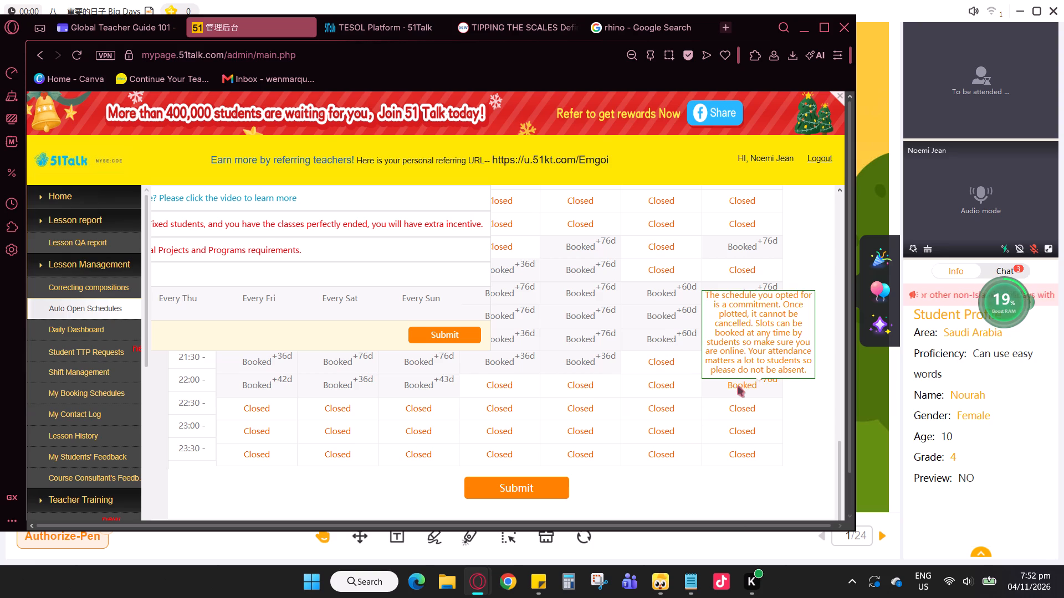
click(811, 429)
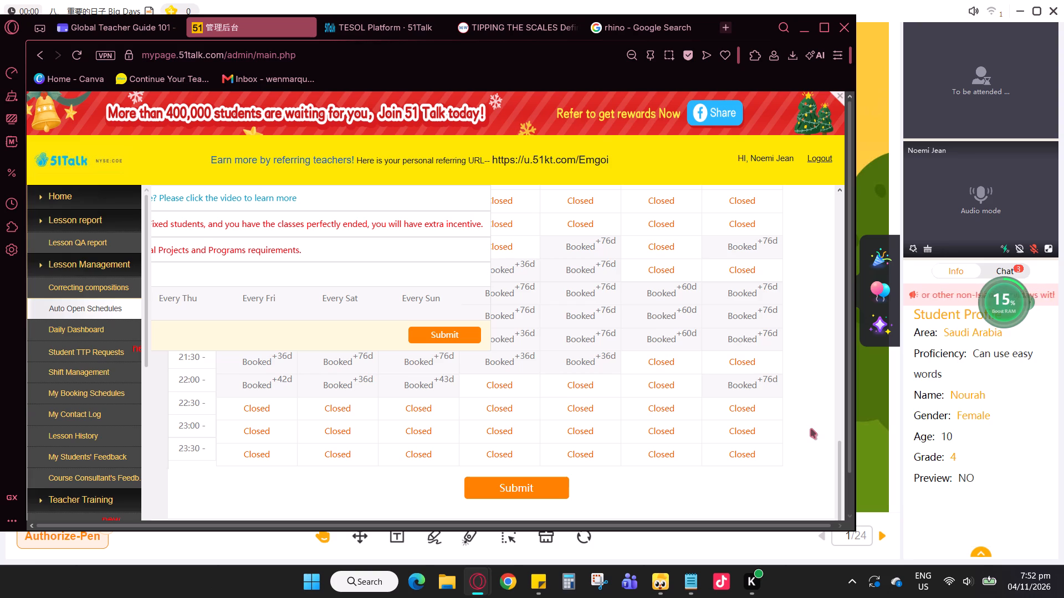
click(572, 8)
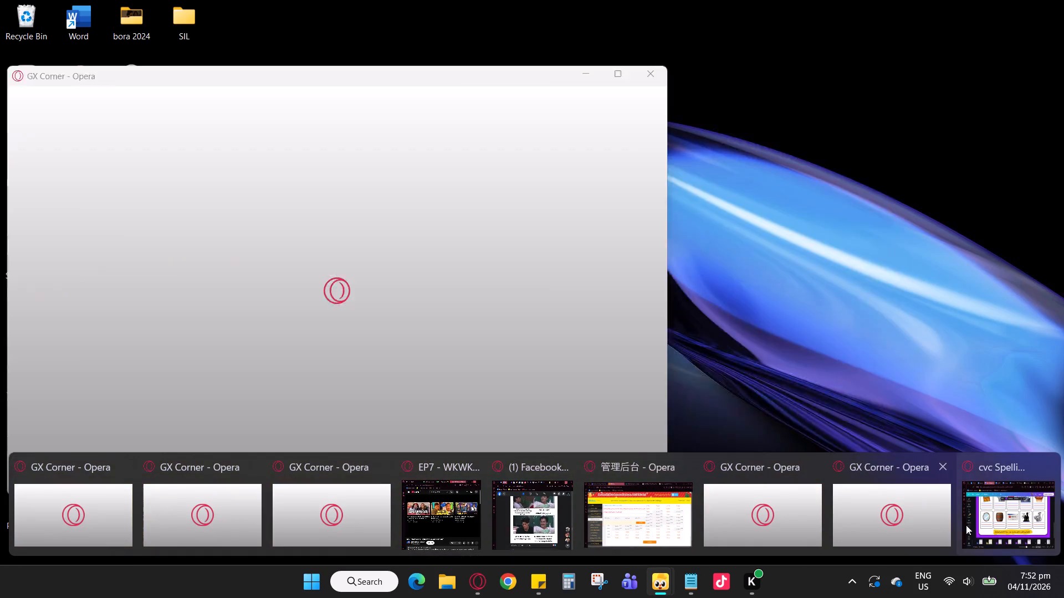
Switch back to the spelling booklet in Canva and check the picture rows on pages 14 and 15.
click(983, 519)
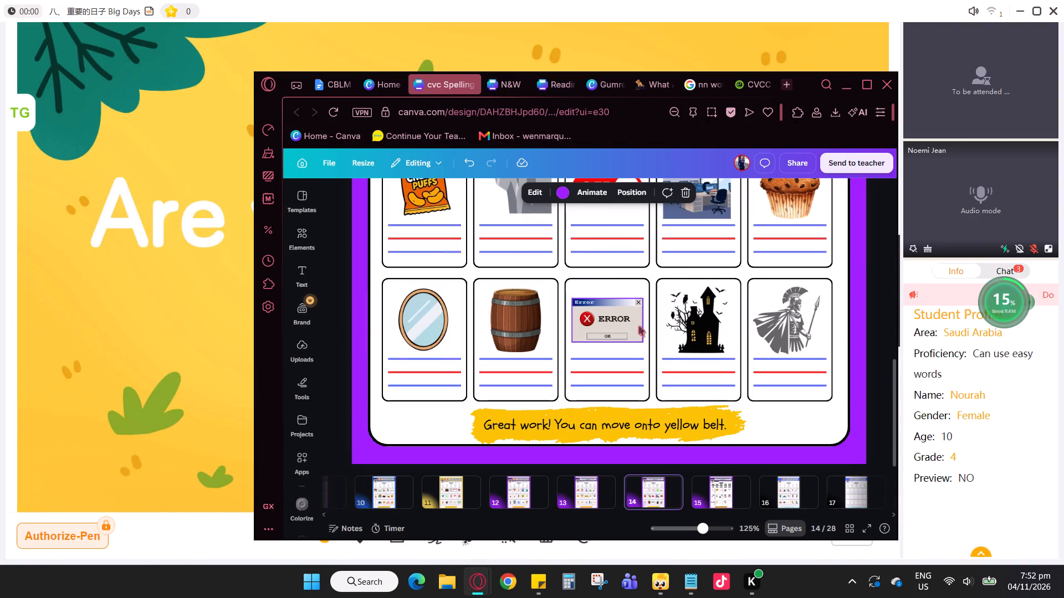
scroll(639, 326, up, 2)
scroll(640, 326, down, 2)
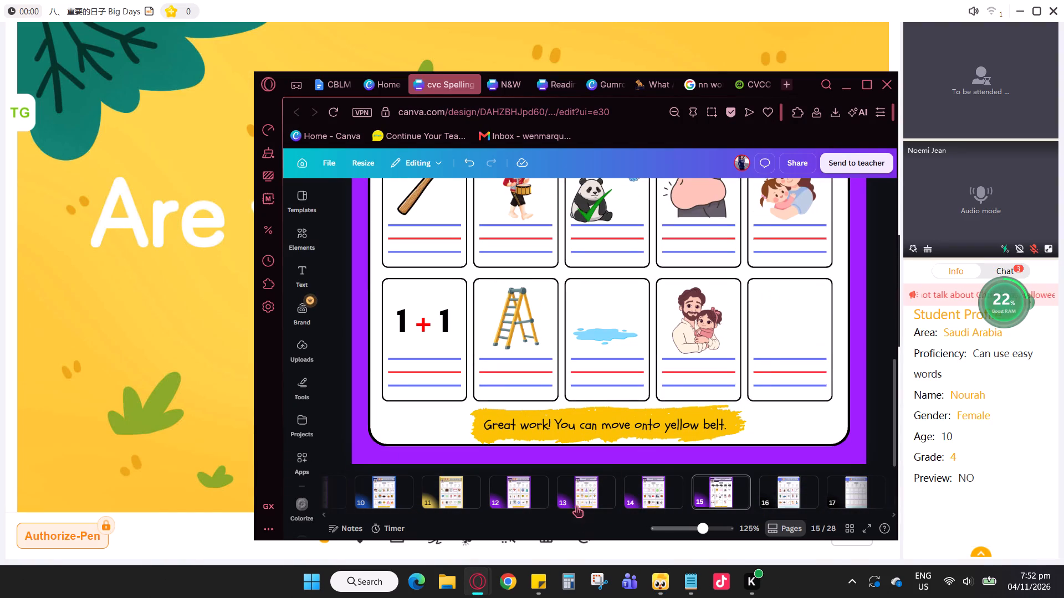
scroll(625, 493, up, 1)
scroll(625, 497, down, 1)
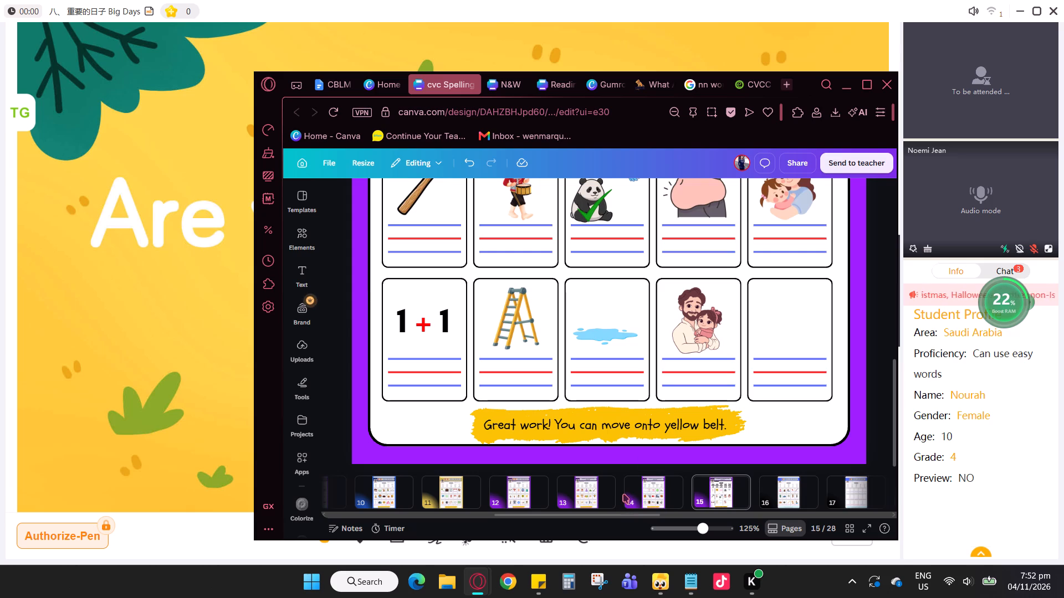
Open page 13 and check its word bank against the pictures in all three rows.
click(592, 497)
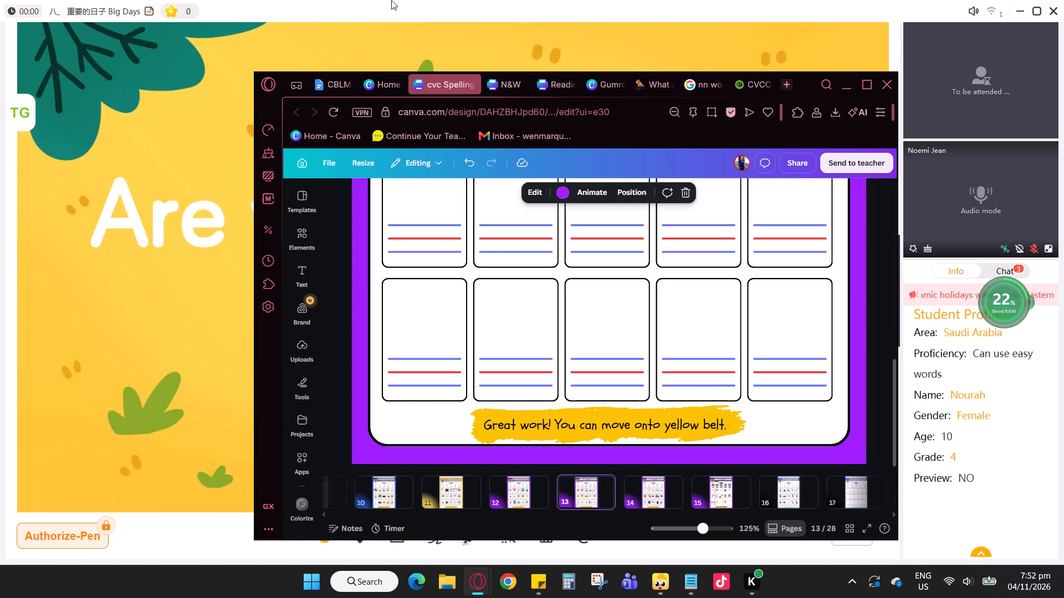
scroll(793, 441, up, 1)
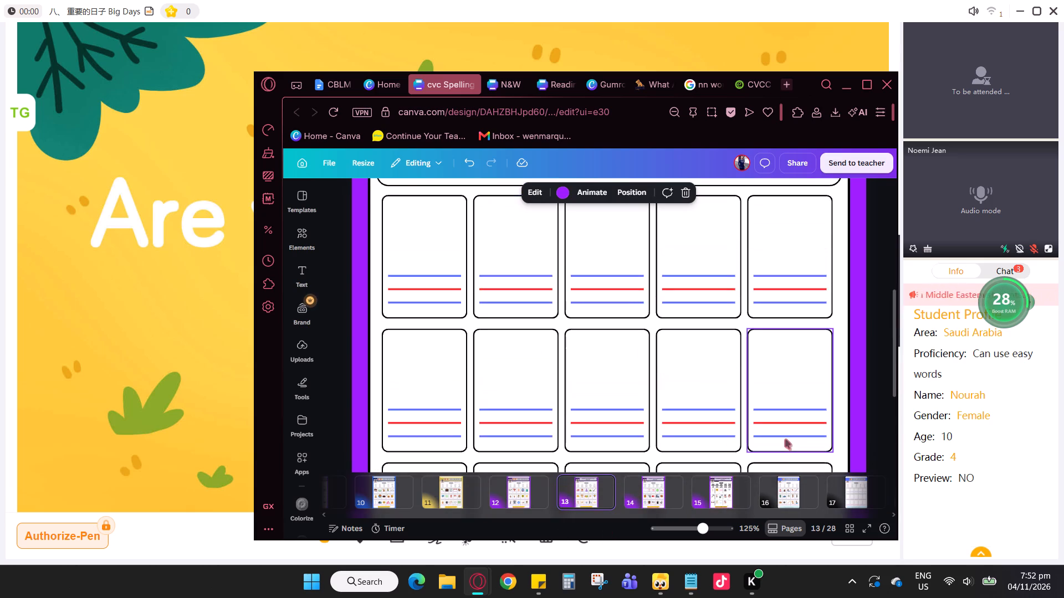
scroll(786, 439, up, 1)
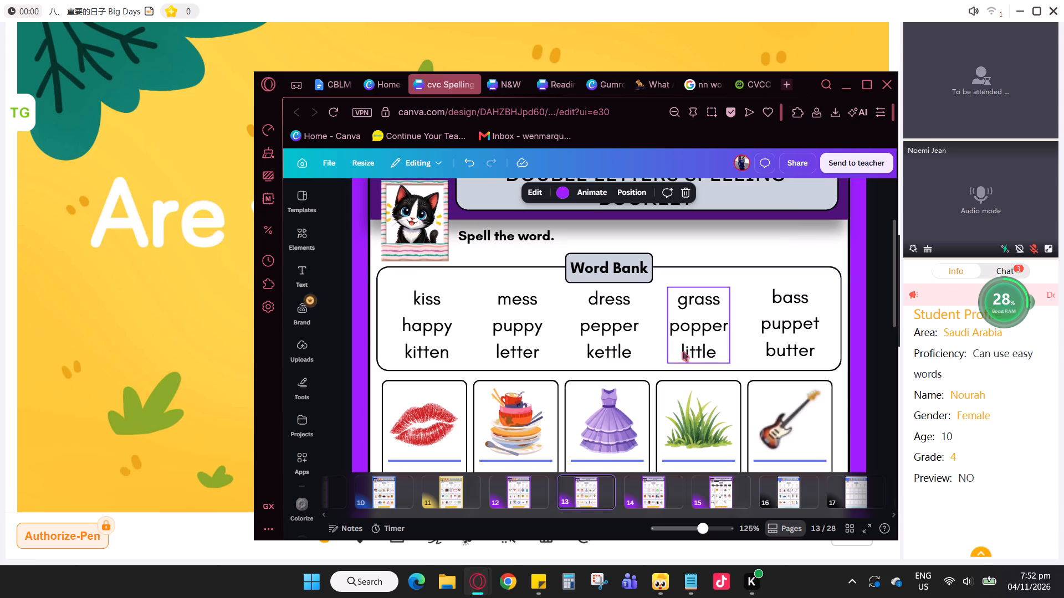
scroll(689, 367, down, 2)
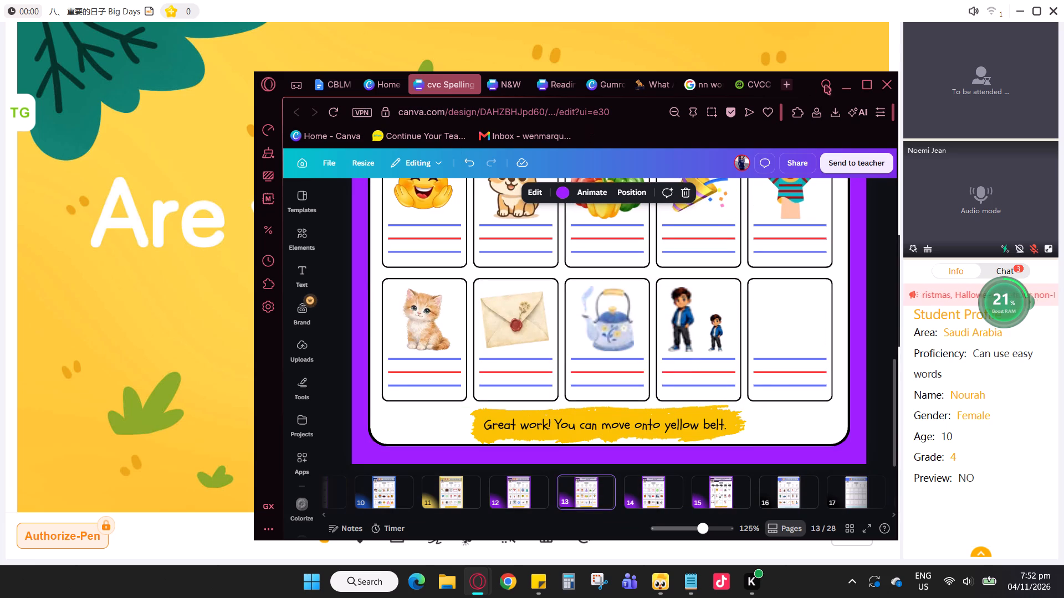
scroll(775, 389, up, 2)
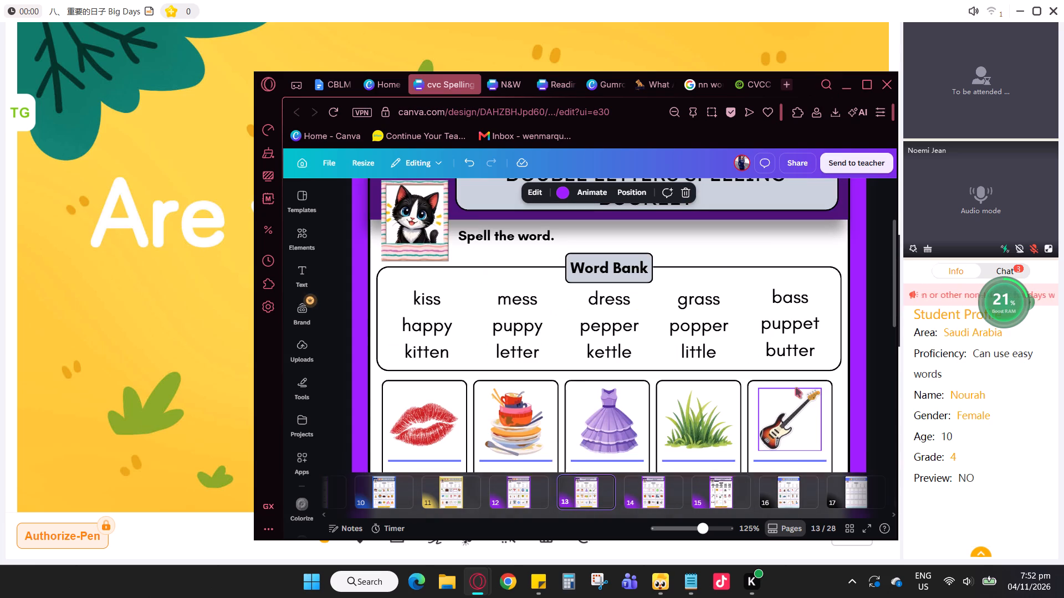
scroll(796, 388, down, 1)
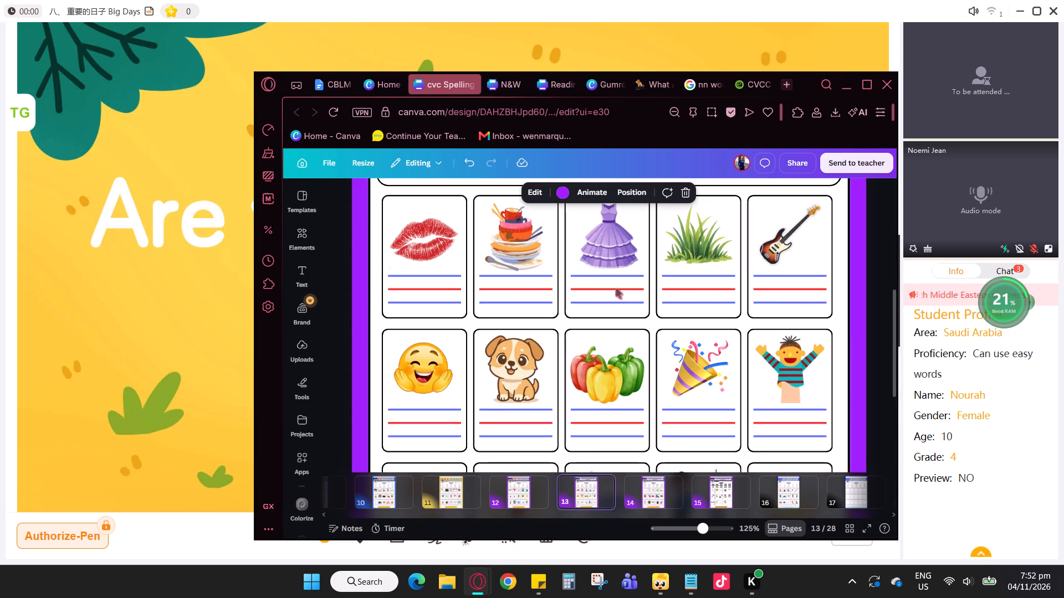
scroll(743, 343, down, 2)
scroll(756, 391, down, 1)
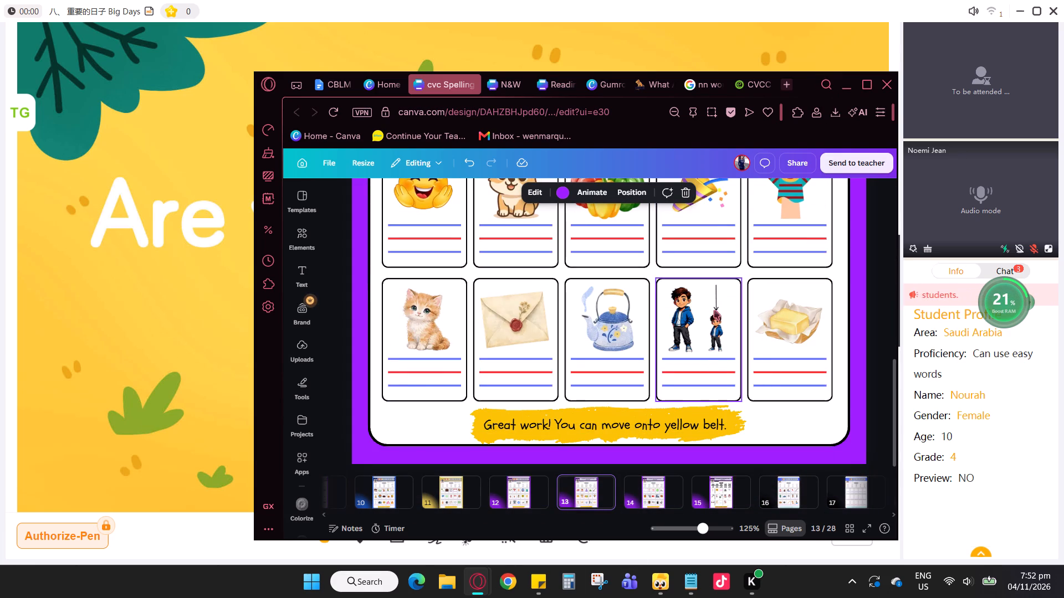
Copy the down arrow from page 13's bottom row to page 15, placing it centred above the red plus sign in the 1 + 1 card.
click(716, 306)
key(ctrl+c)
key(ctrl+c)
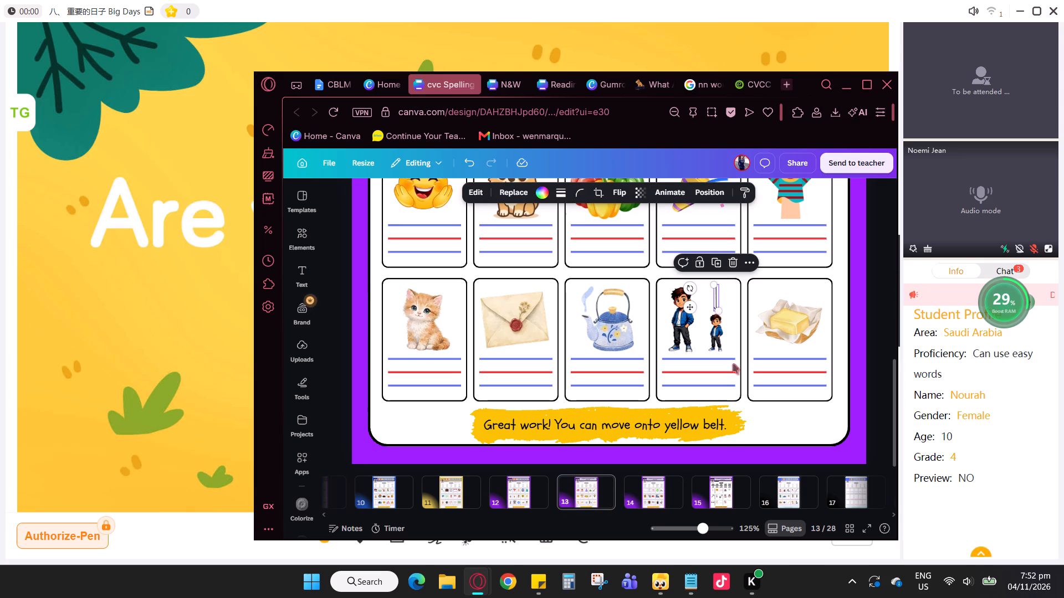
click(725, 492)
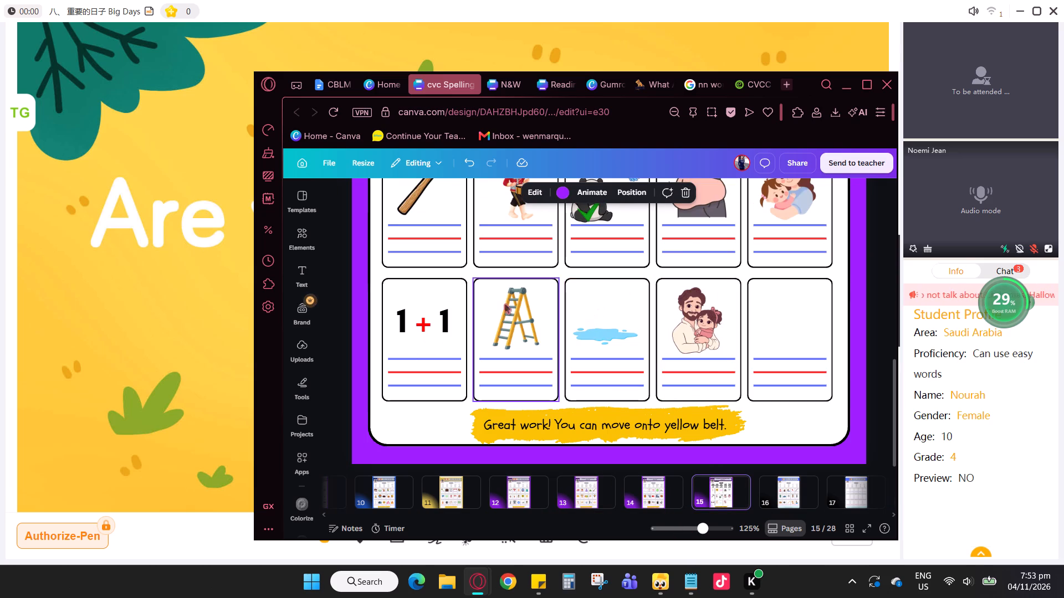
key(ctrl+v)
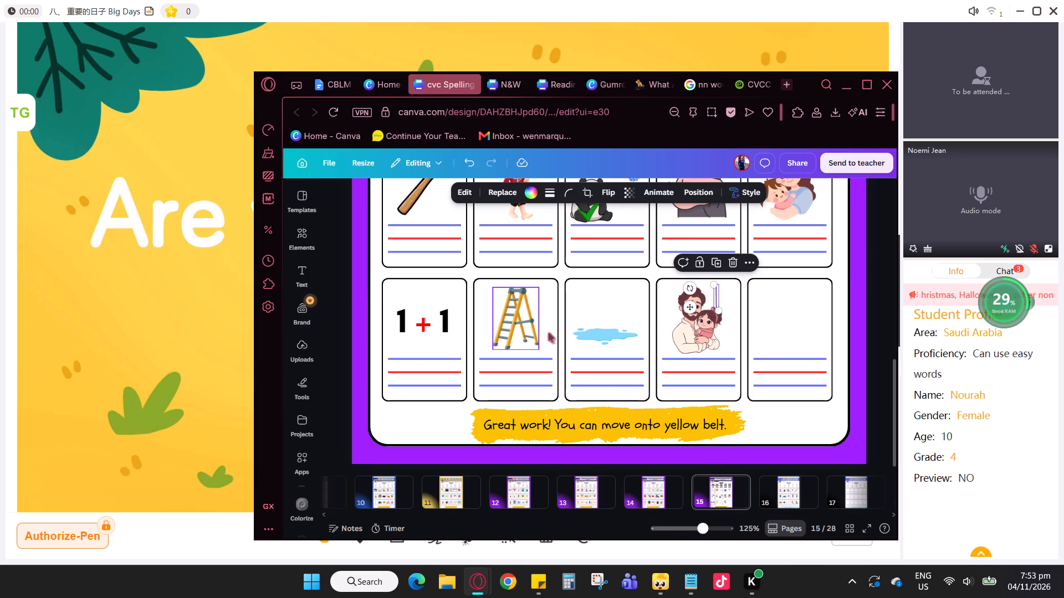
drag(715, 297, 497, 290)
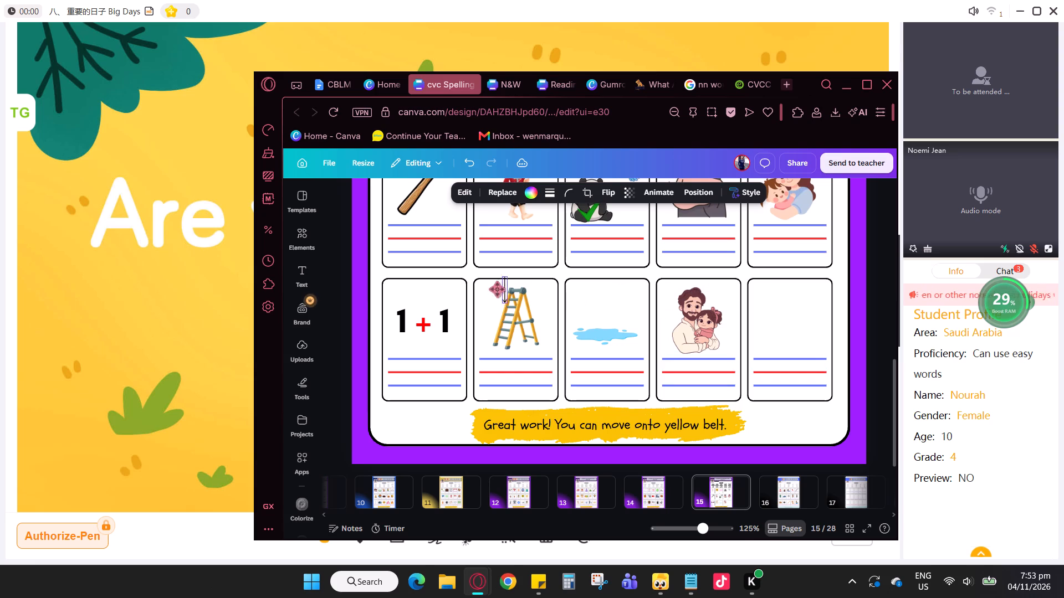
drag(497, 290, 421, 298)
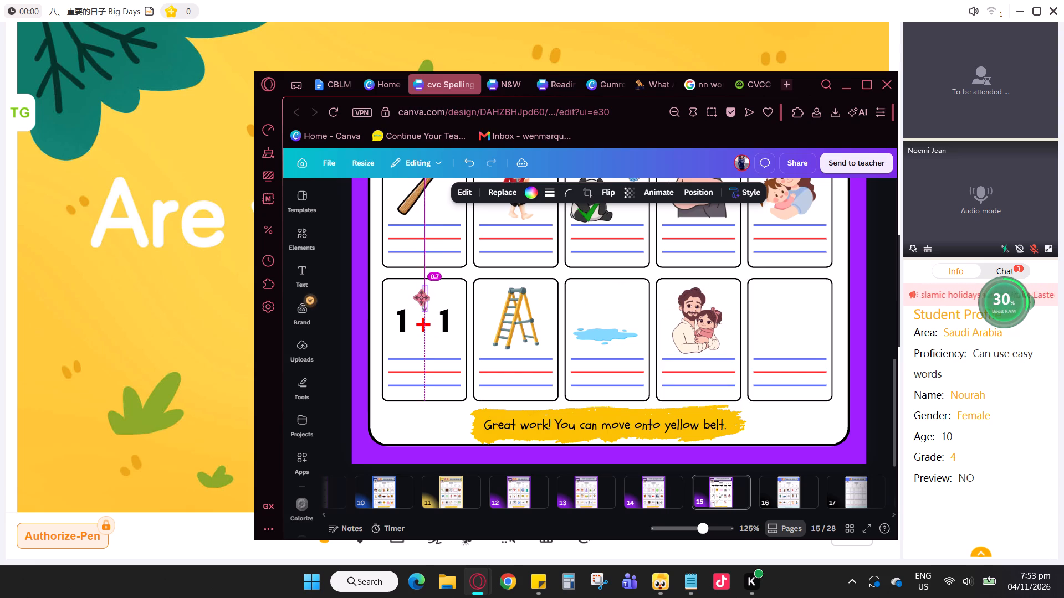
drag(421, 298, 422, 298)
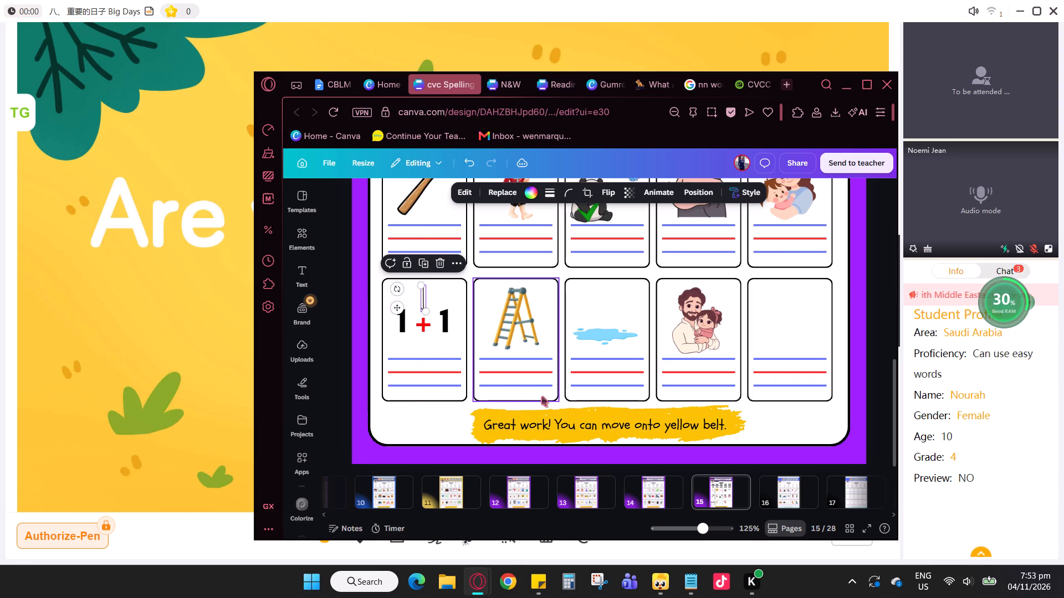
key(Right)
key(Left)
key(Up)
key(Right)
key(Left)
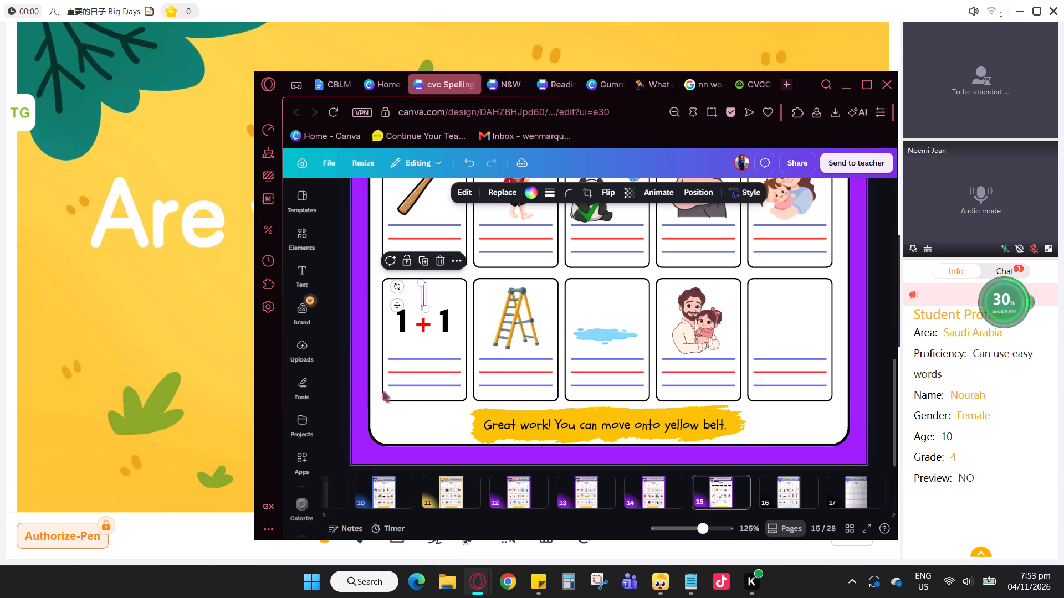
click(335, 380)
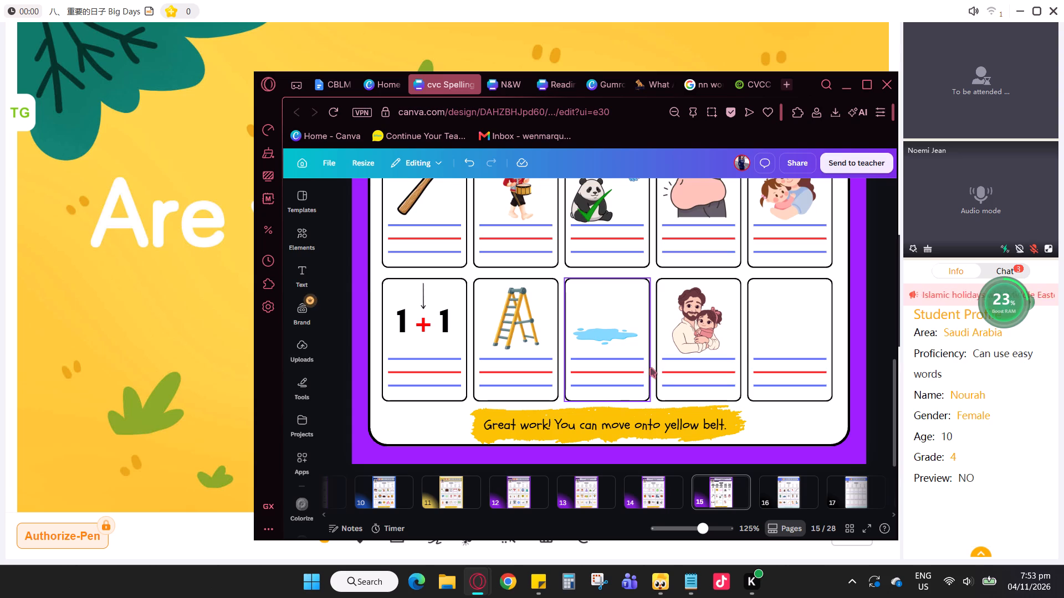
Copy the small boy from page 13 into the empty middle card on page 15, enlarging him to about 1 wide by 1.8 high.
scroll(651, 368, up, 2)
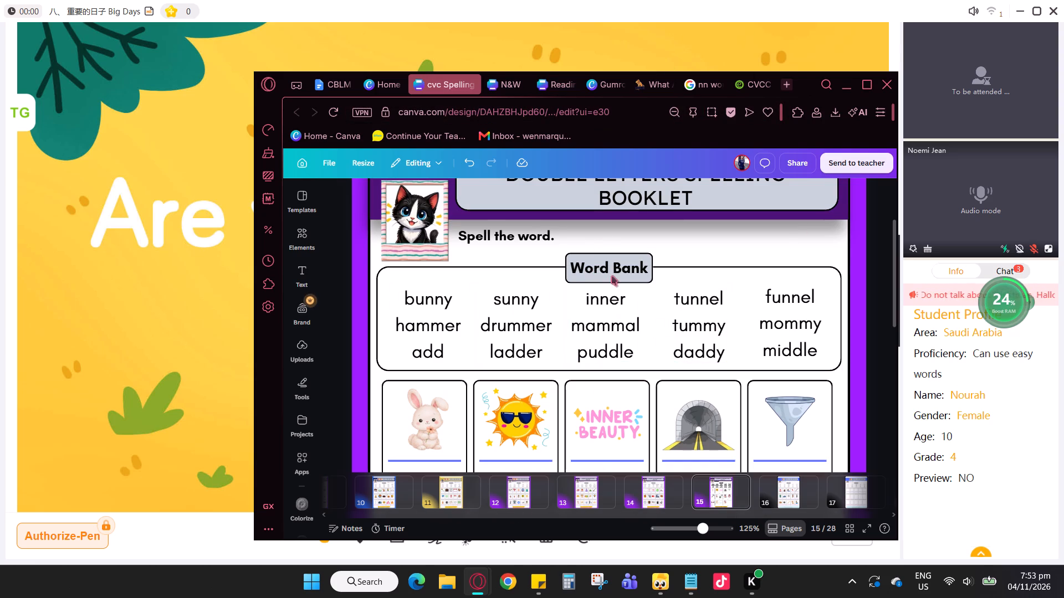
scroll(577, 415, down, 3)
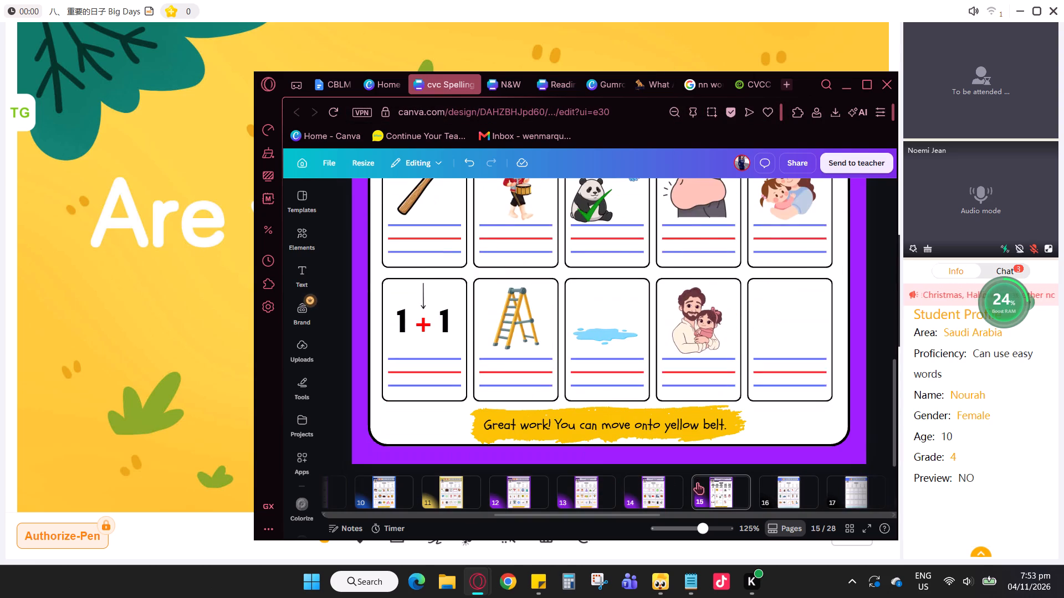
click(583, 501)
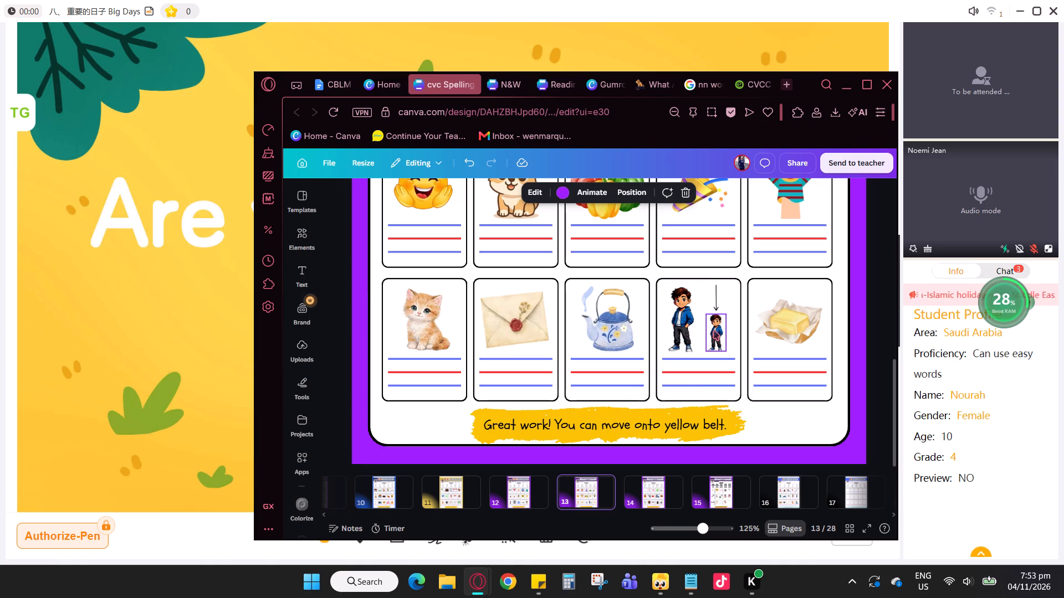
click(714, 331)
key(ctrl+c)
key(ctrl+c)
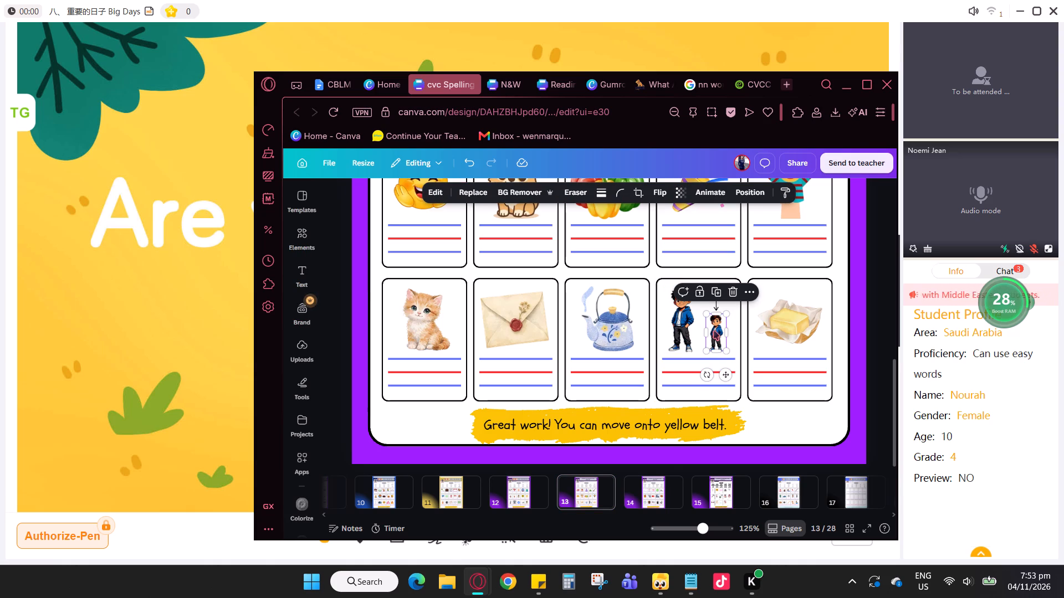
click(719, 496)
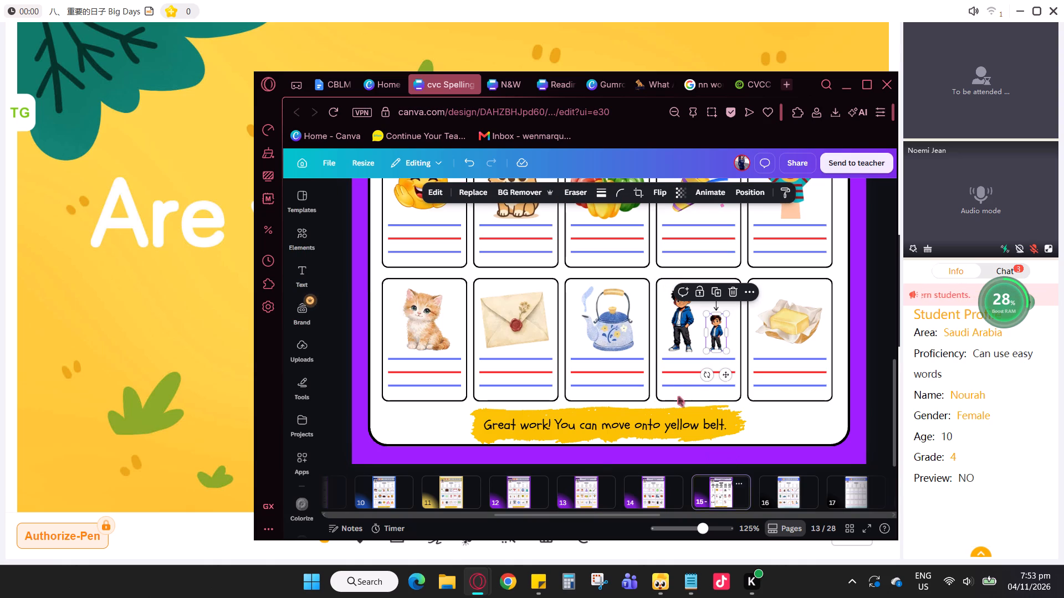
key(ctrl+v)
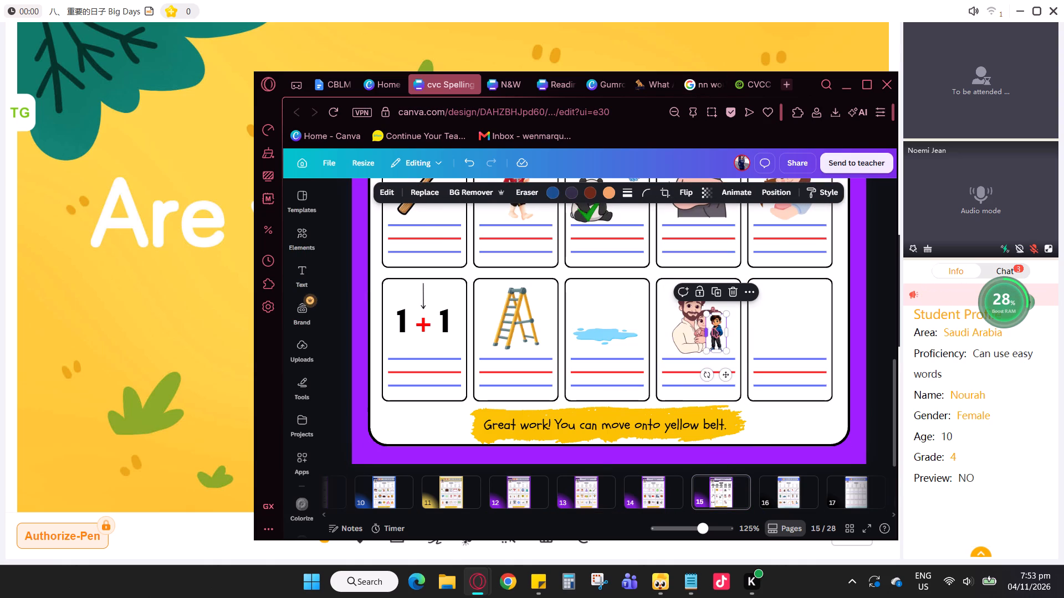
drag(717, 330, 768, 331)
drag(779, 316, 781, 308)
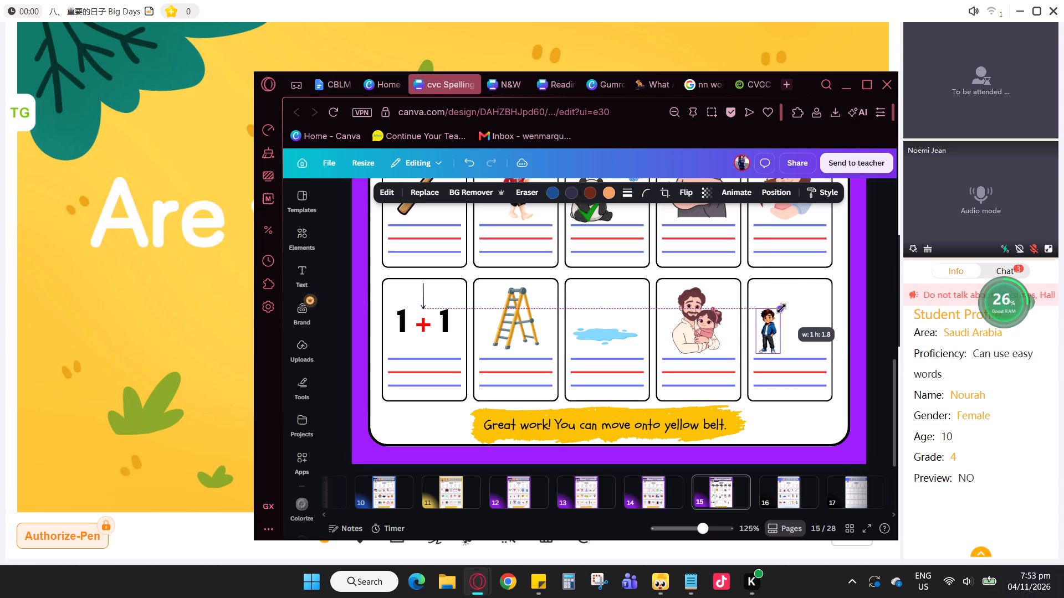
drag(781, 308, 781, 308)
Duplicate the boy twice to form an evenly spaced row of three boys in the middle card.
key(ctrl+d)
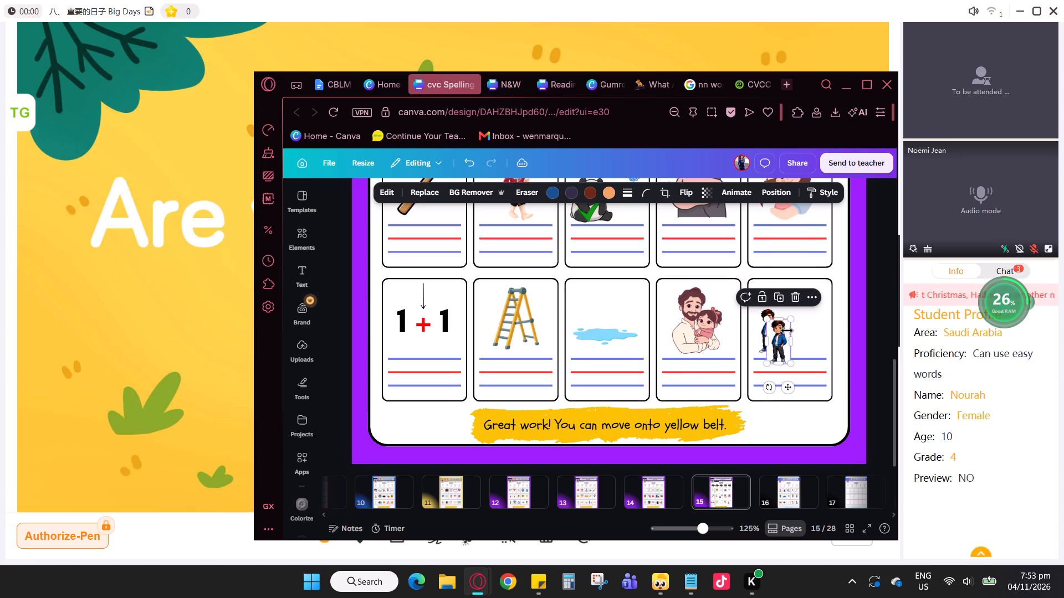
drag(782, 334, 795, 324)
key(ctrl+d)
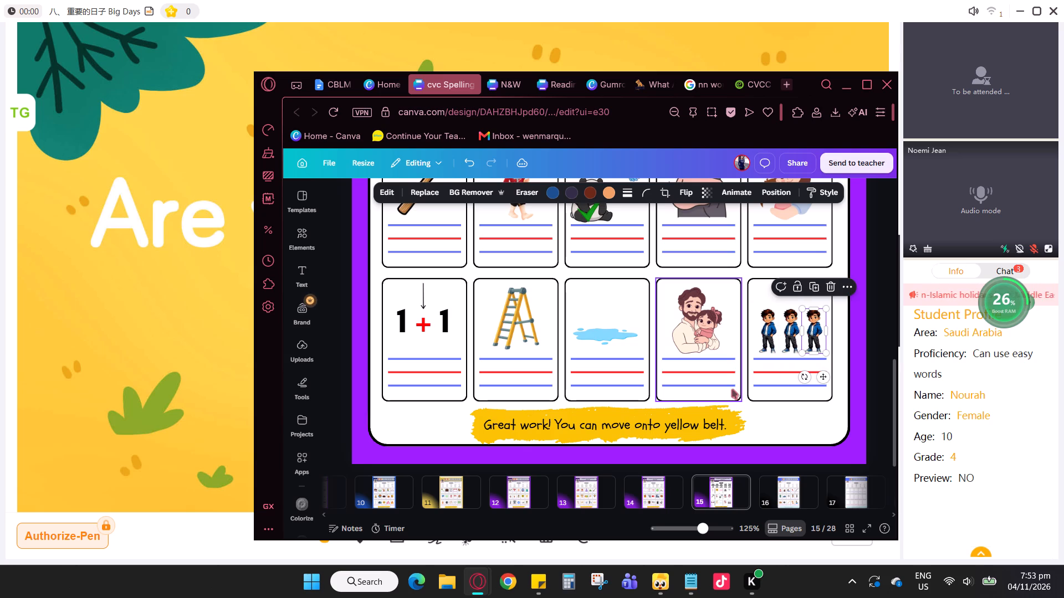
Duplicate the arrow from the 1 + 1 card, place it above the central boy in the middle card, and shorten it slightly.
click(423, 295)
key(ctrl+d)
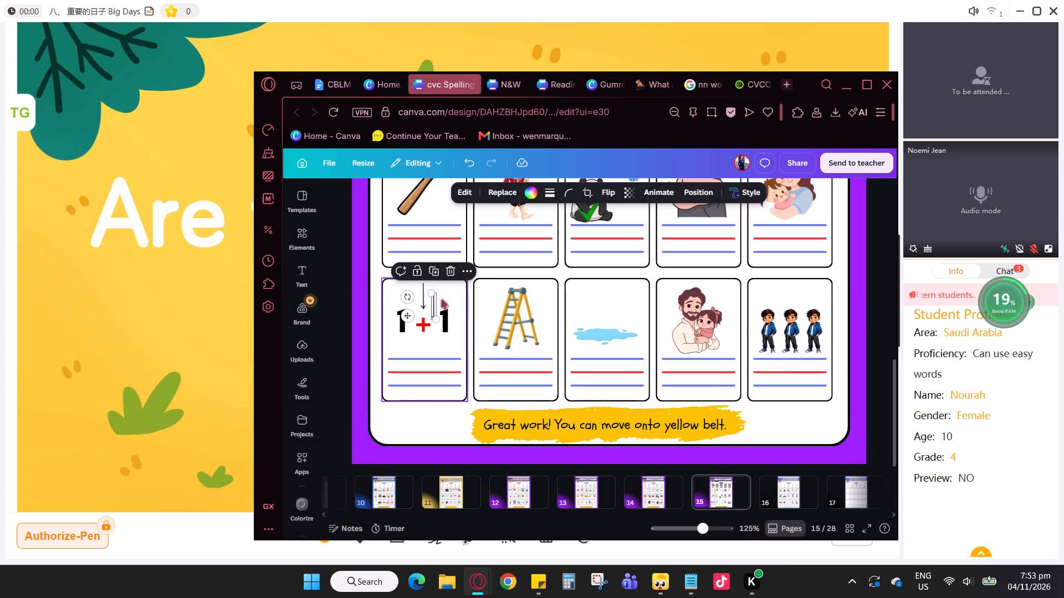
drag(433, 303, 652, 285)
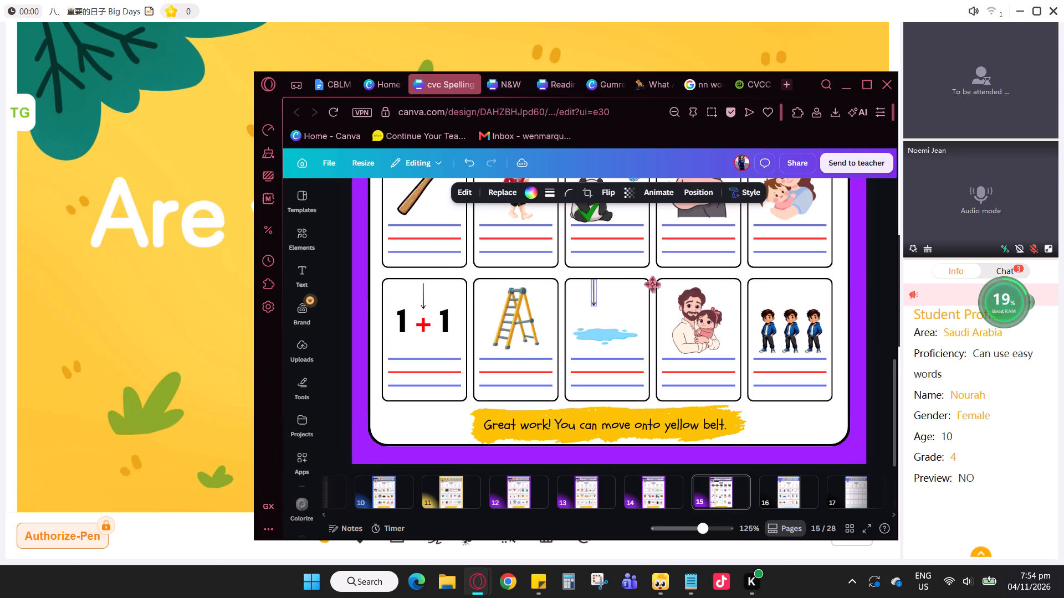
drag(652, 285, 790, 289)
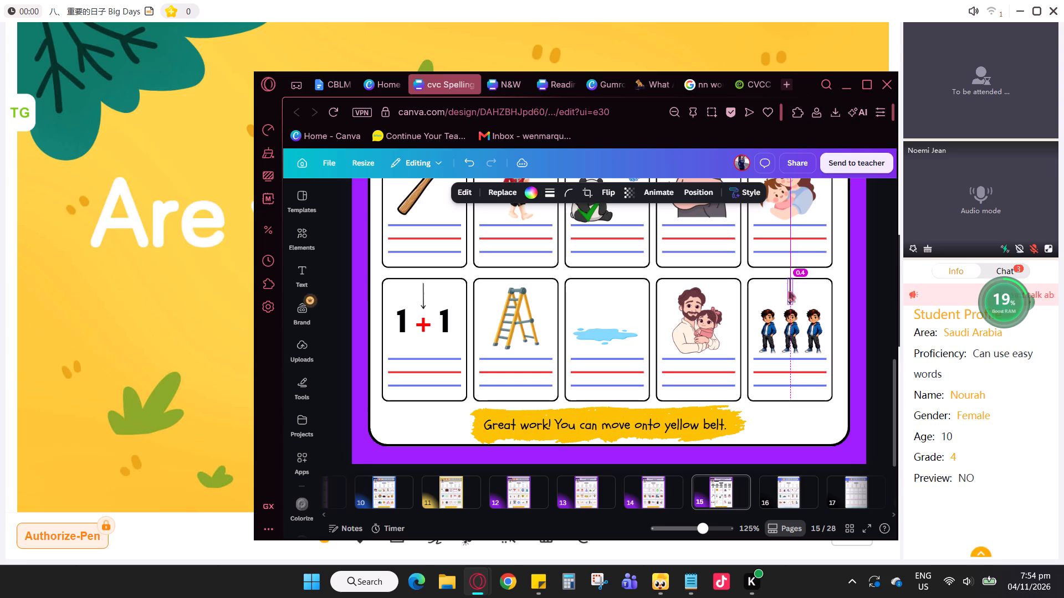
ctrl+scroll(795, 321, up, 5)
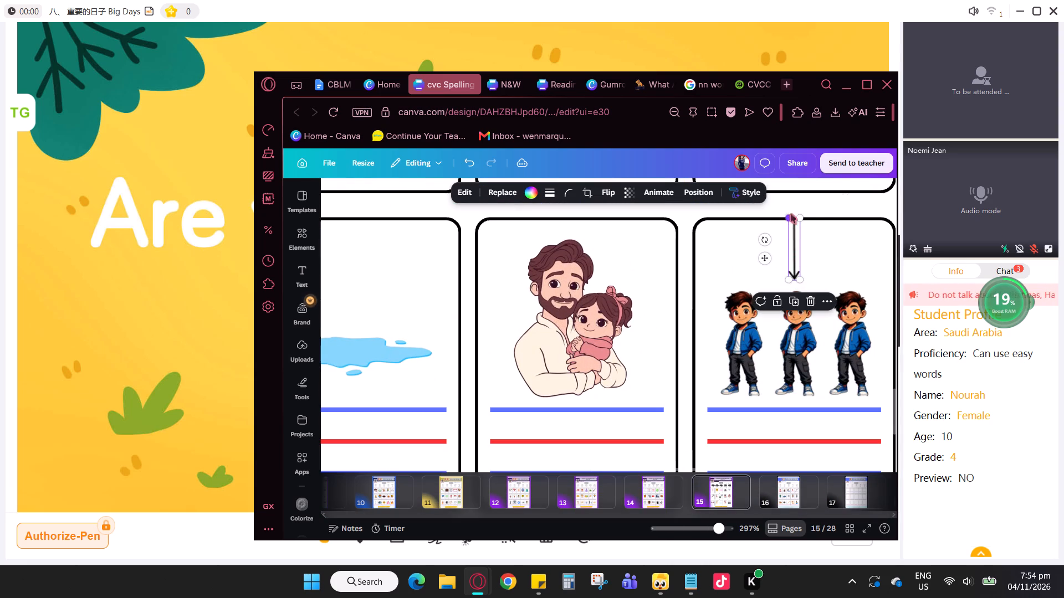
drag(788, 218, 790, 236)
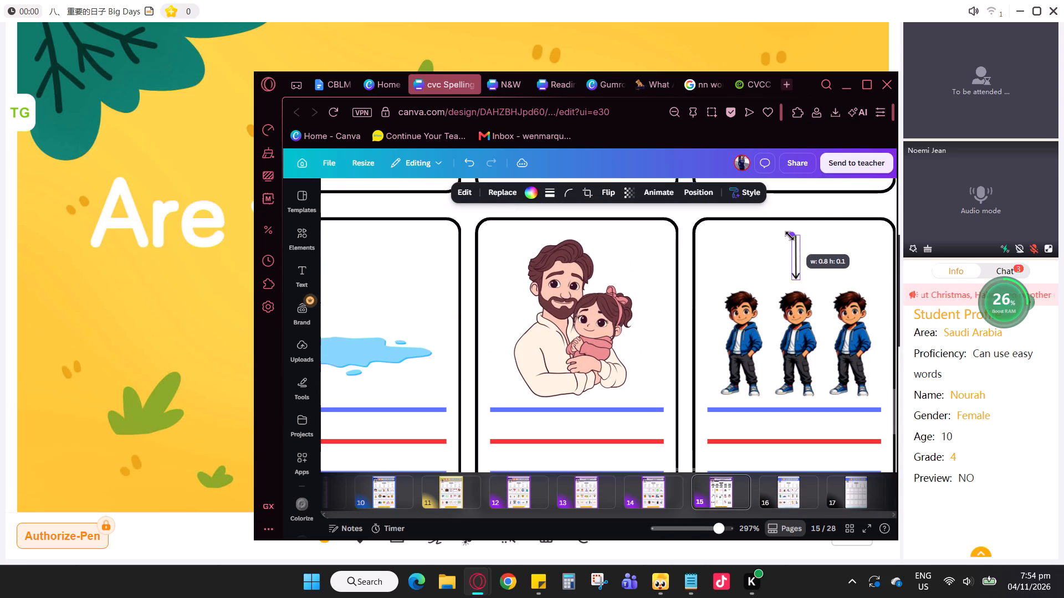
drag(790, 236, 785, 238)
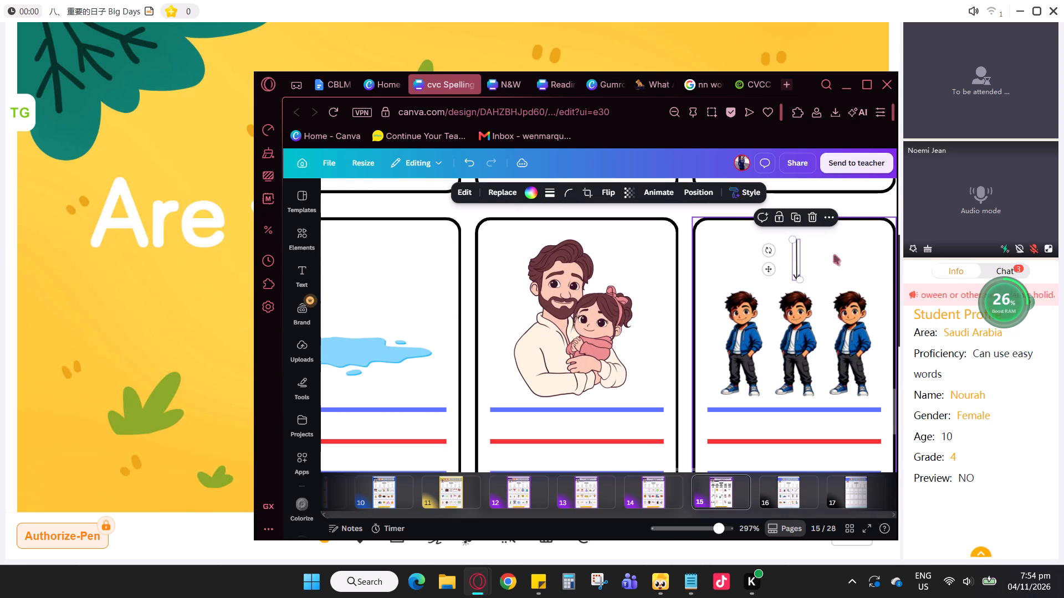
drag(791, 239, 787, 238)
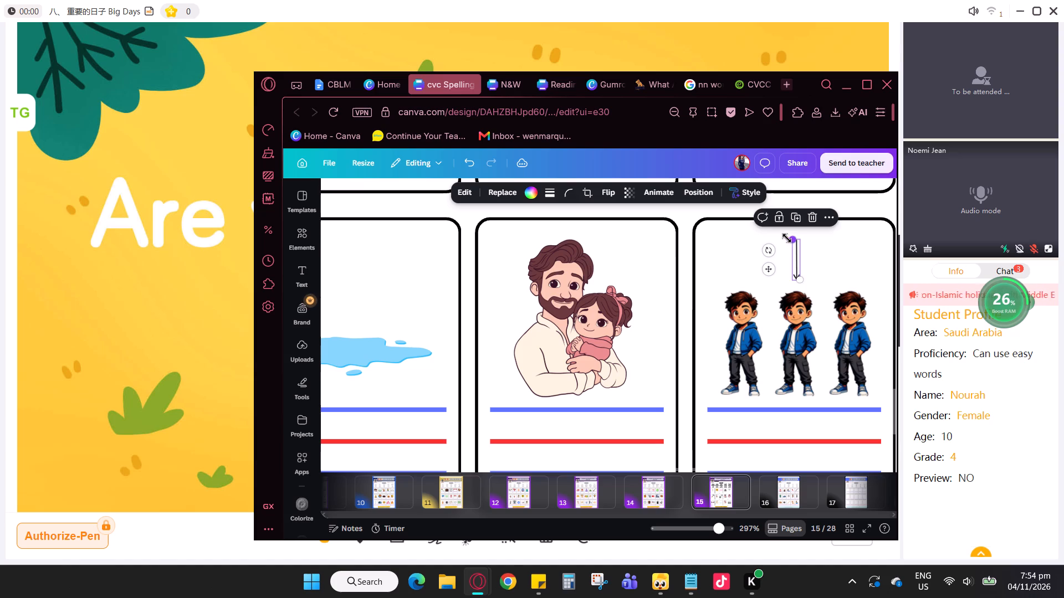
drag(787, 238, 781, 233)
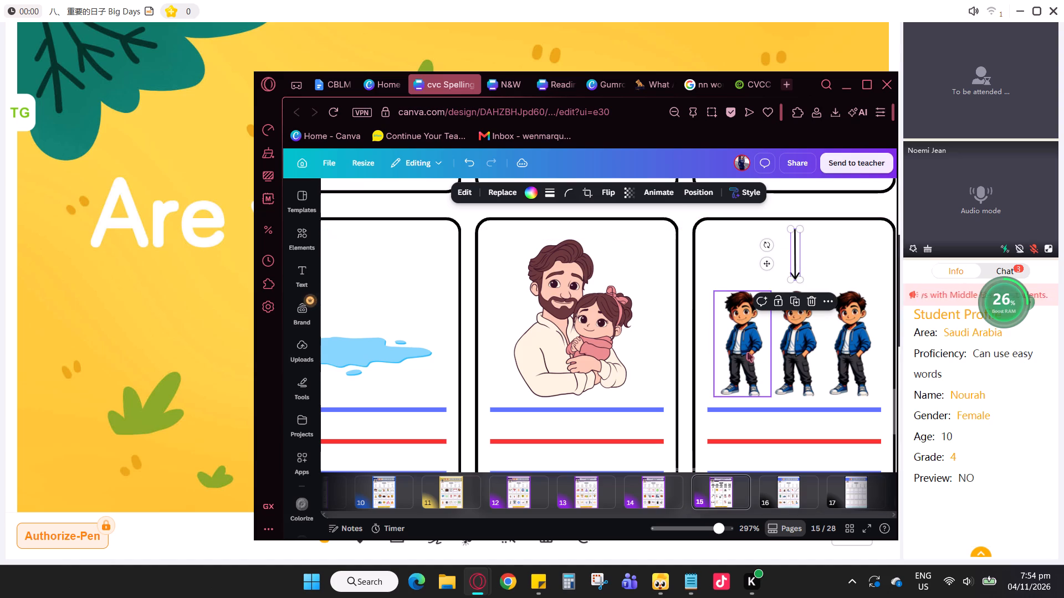
ctrl+scroll(759, 349, down, 4)
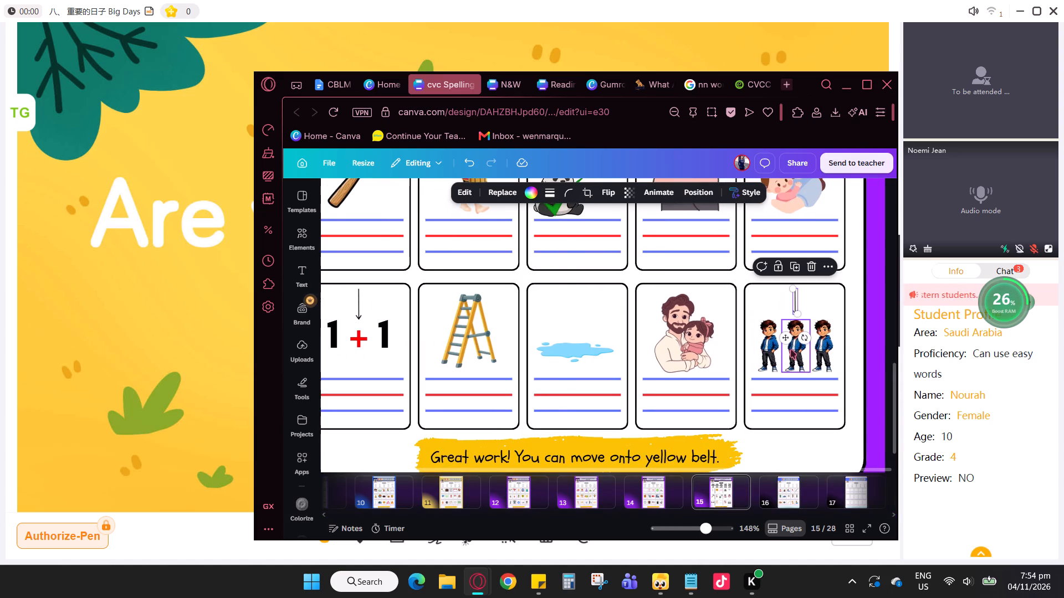
ctrl+scroll(789, 341, down, 1)
click(873, 341)
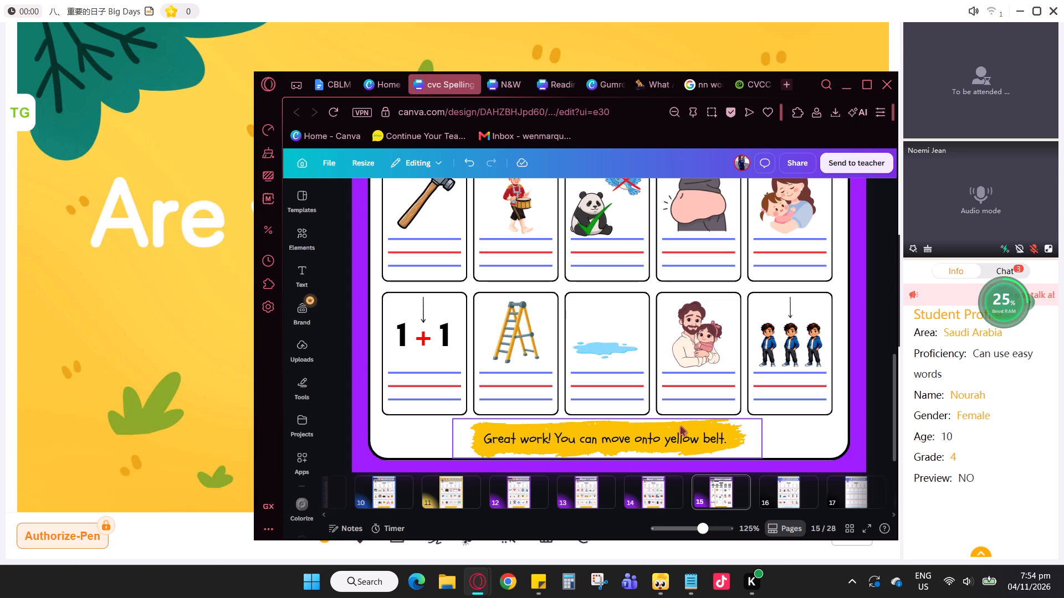
Review the picture rows on page 15, then examine the word banks and cards on pages 16 and 17 and browse the earlier pages.
scroll(697, 407, up, 1)
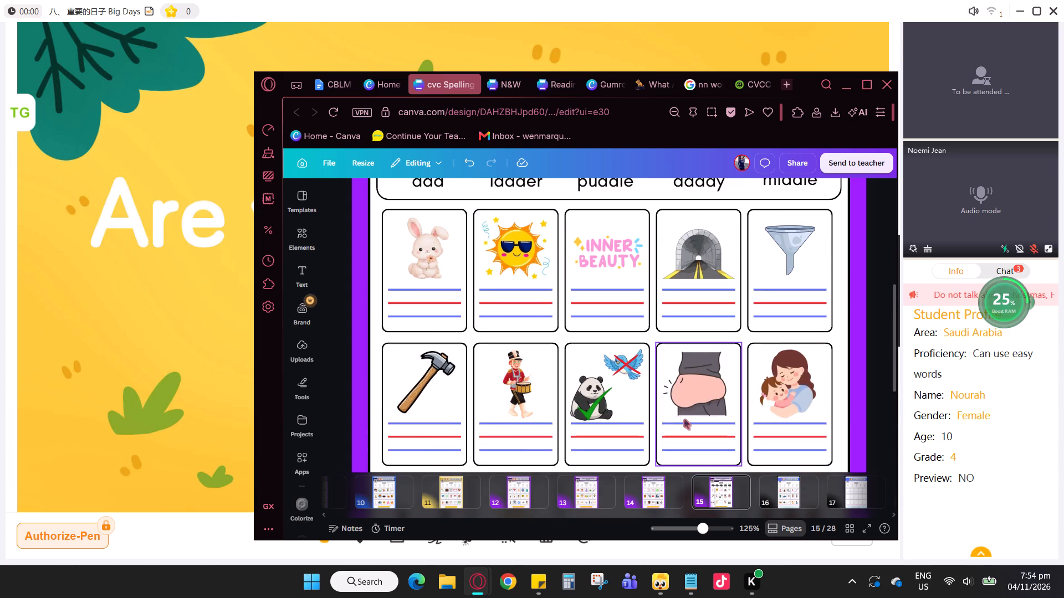
scroll(684, 419, down, 3)
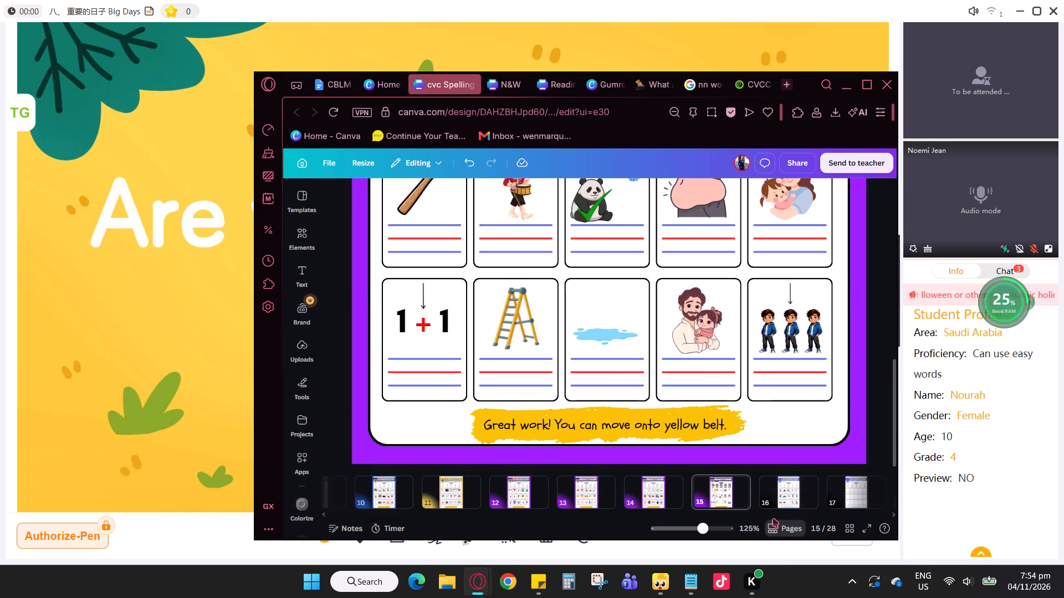
click(788, 494)
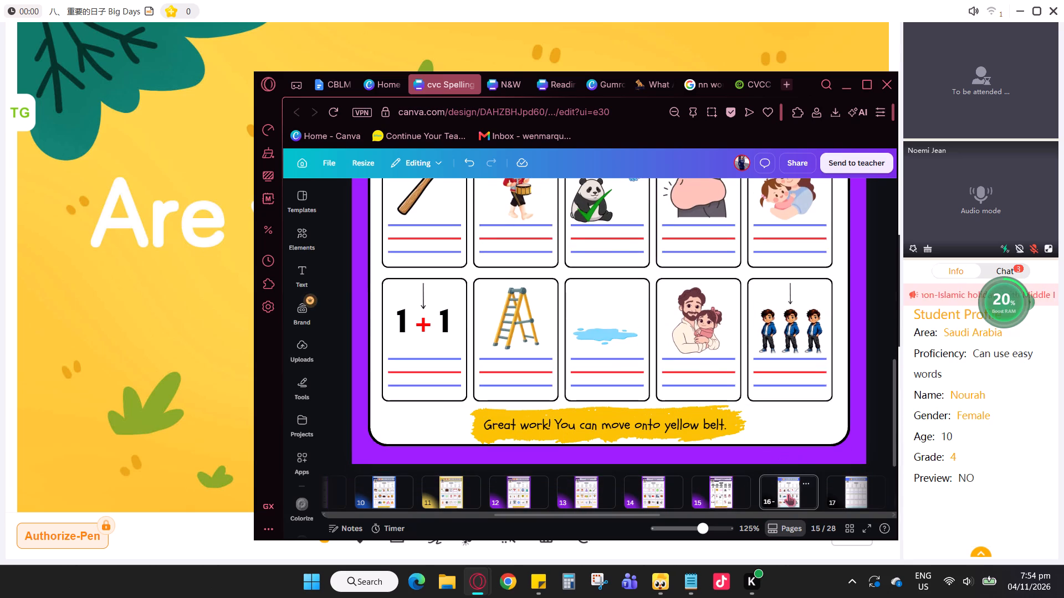
scroll(758, 413, up, 2)
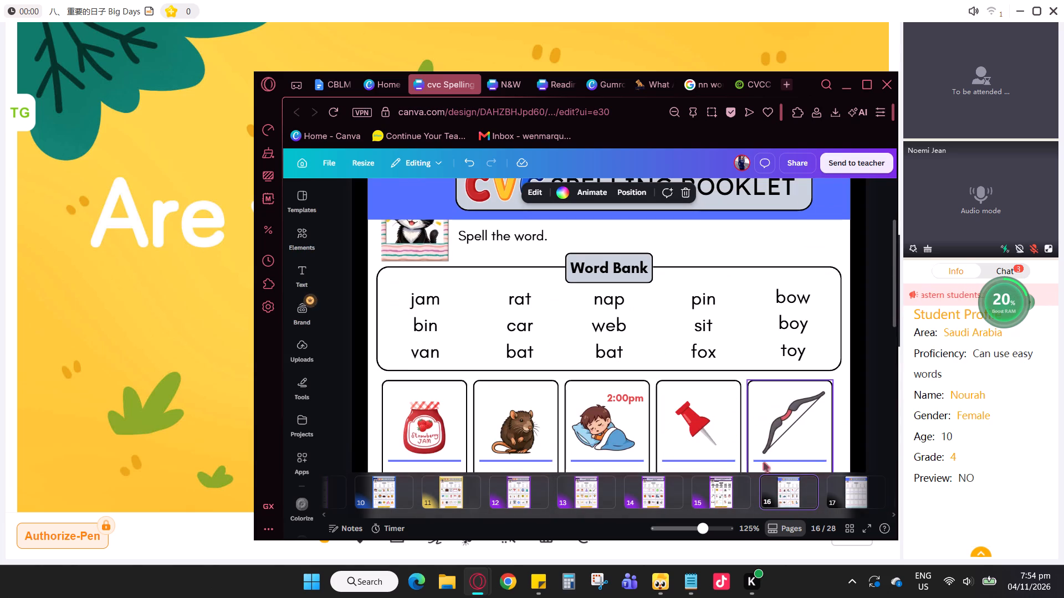
scroll(792, 496, down, 1)
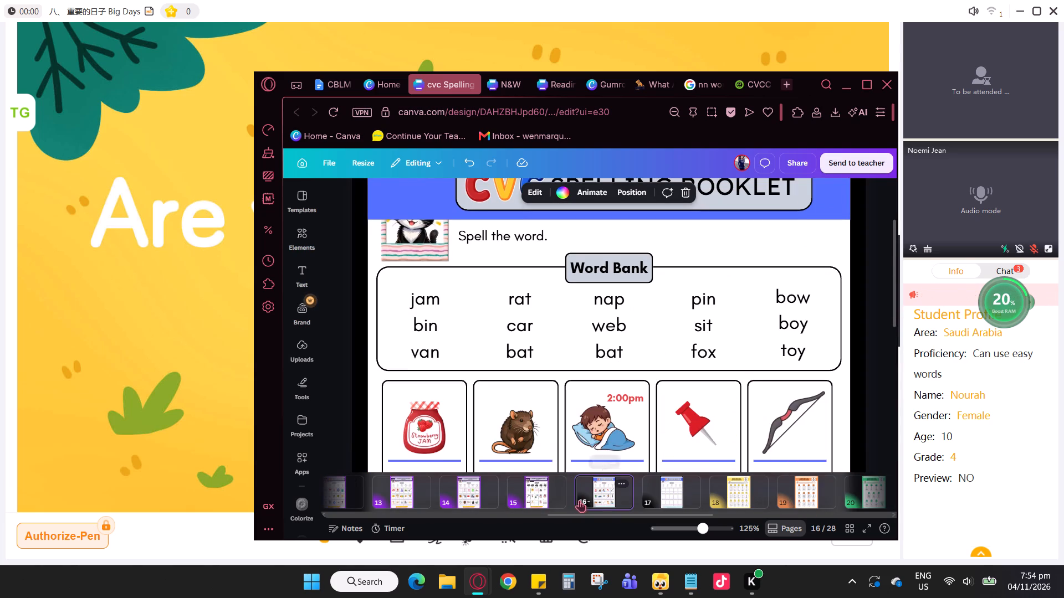
click(670, 496)
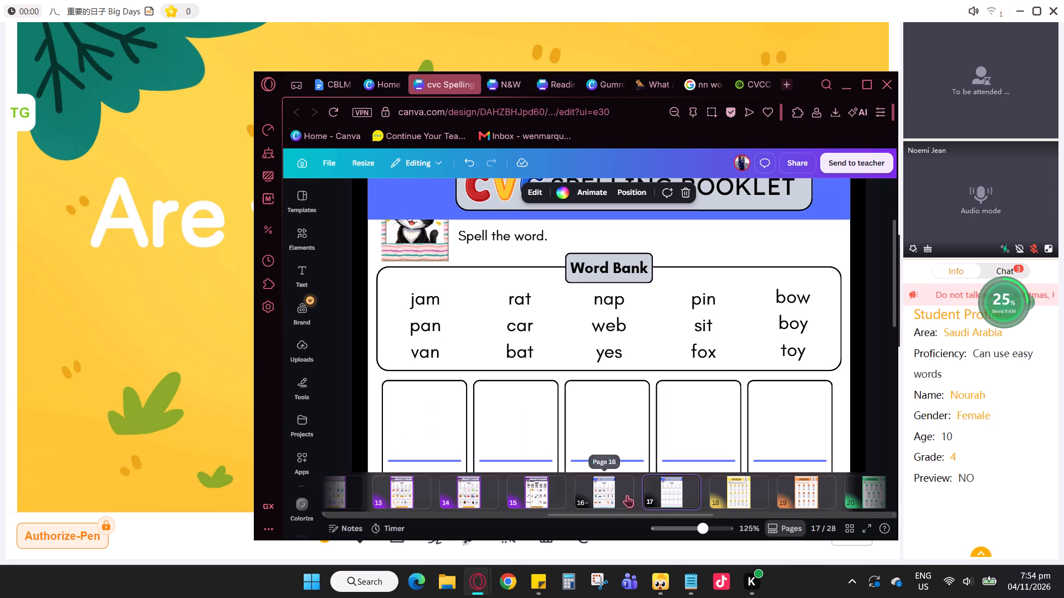
scroll(579, 499, up, 9)
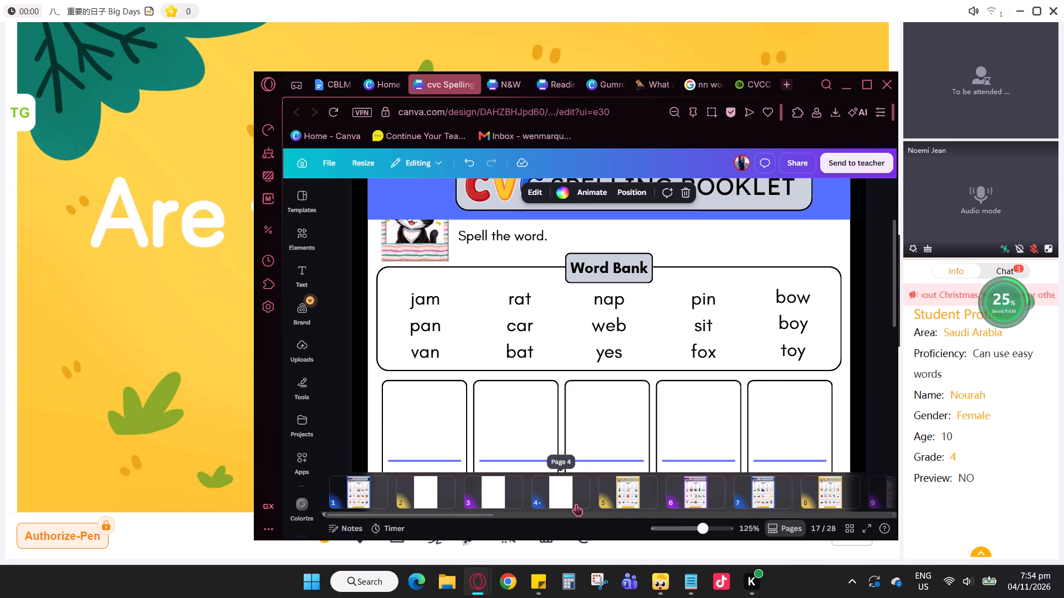
Duplicate page 28, the purple page with the framed cat, to add a page 29 at the end of the booklet.
scroll(619, 493, down, 4)
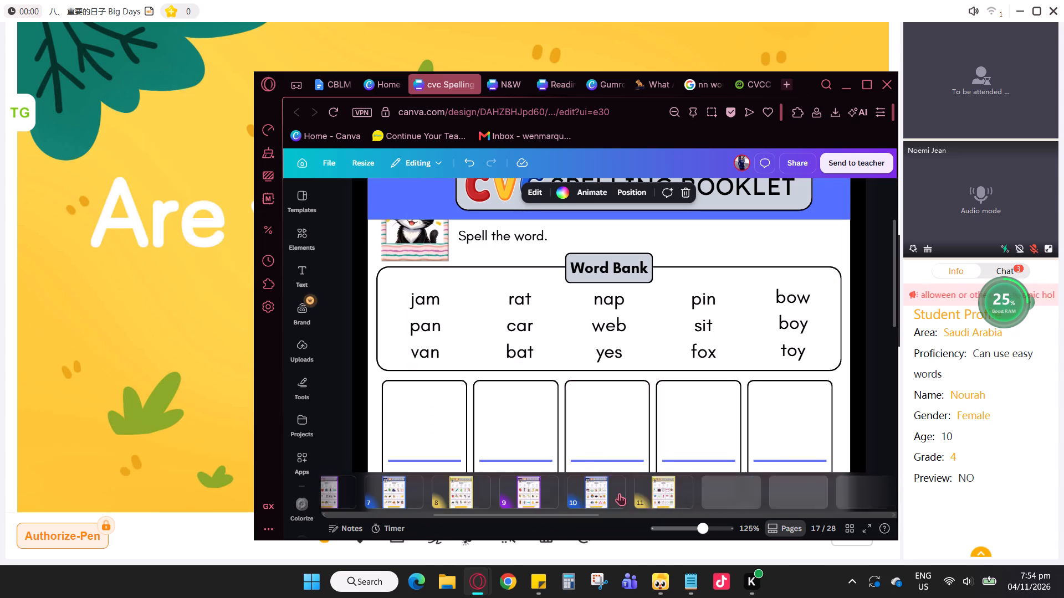
scroll(619, 493, down, 11)
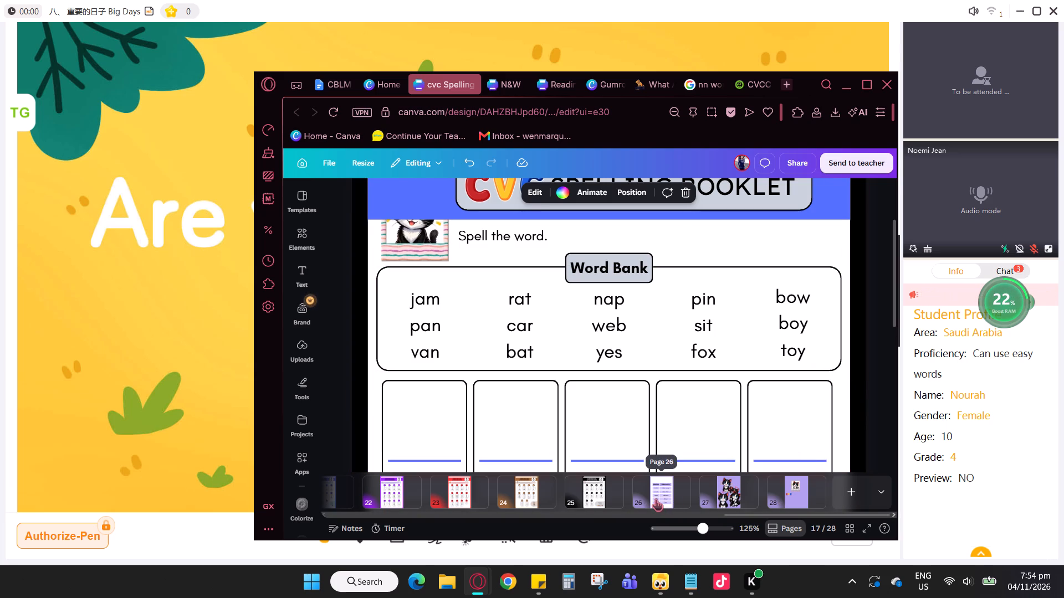
click(792, 493)
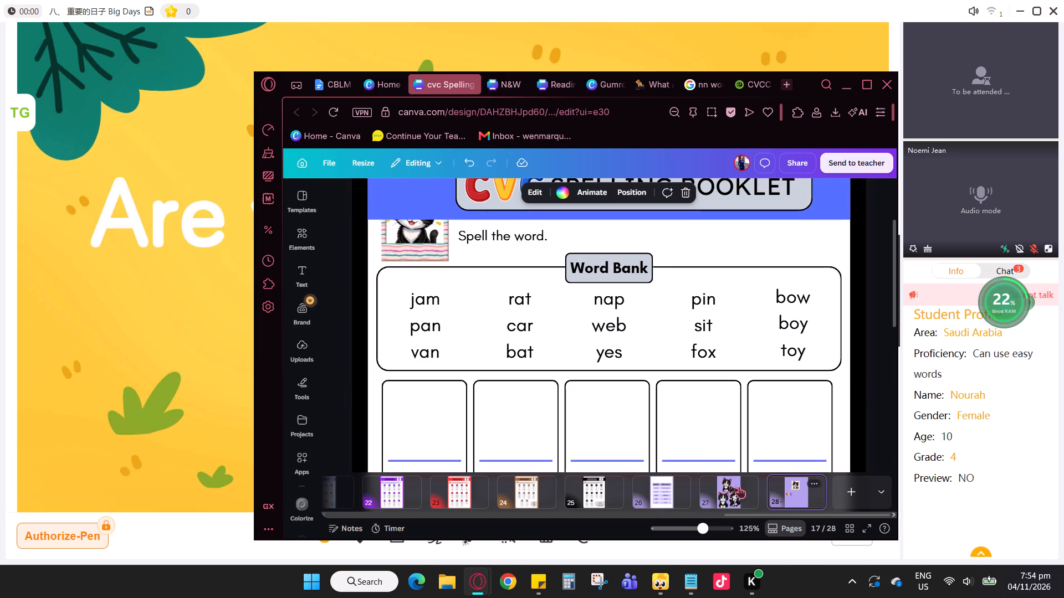
key(ctrl+d)
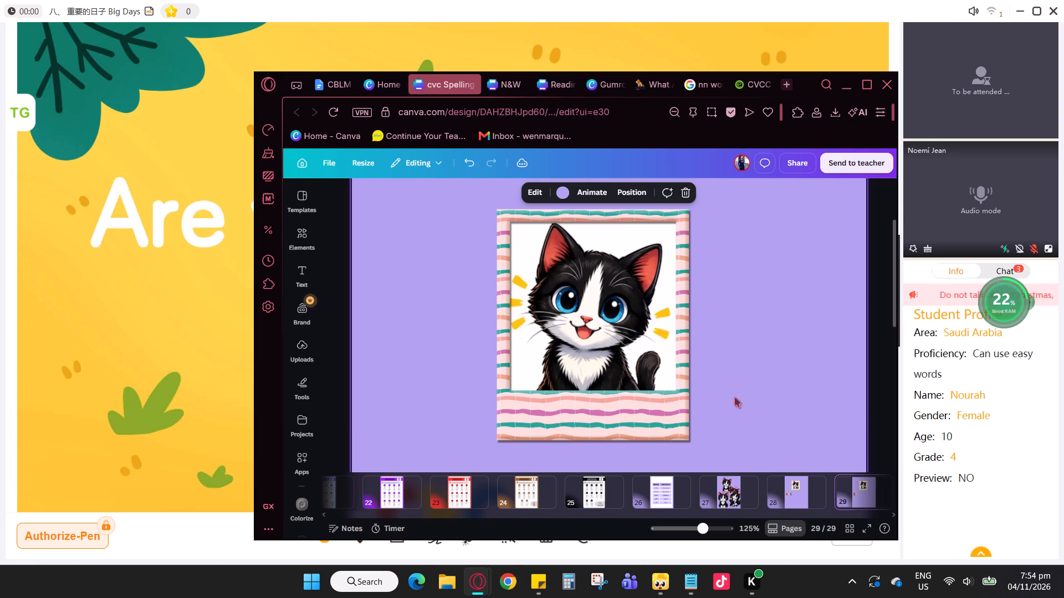
click(861, 498)
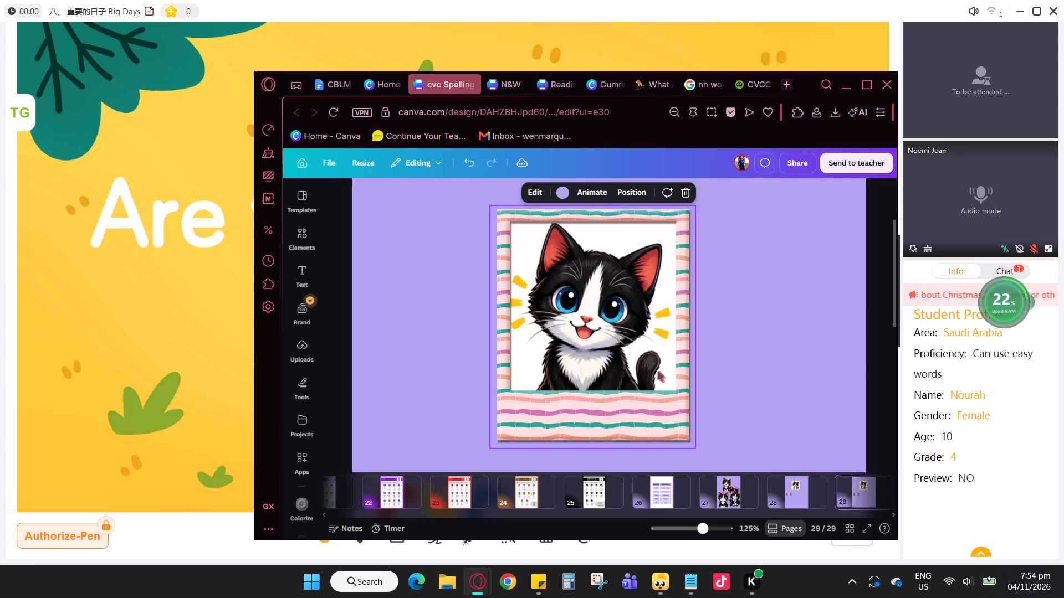
Delete the framed cat picture and the three CVC letters from page 29, keeping only the purple background.
click(658, 372)
key(BackSpace)
scroll(692, 395, down, 4)
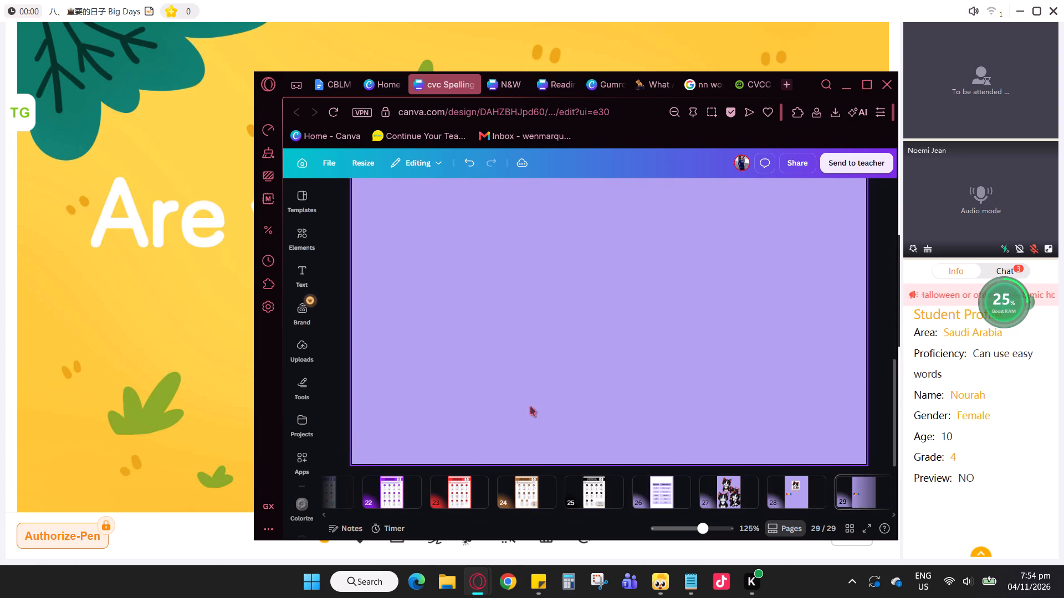
scroll(530, 406, up, 2)
scroll(500, 442, down, 1)
ctrl+scroll(539, 406, down, 2)
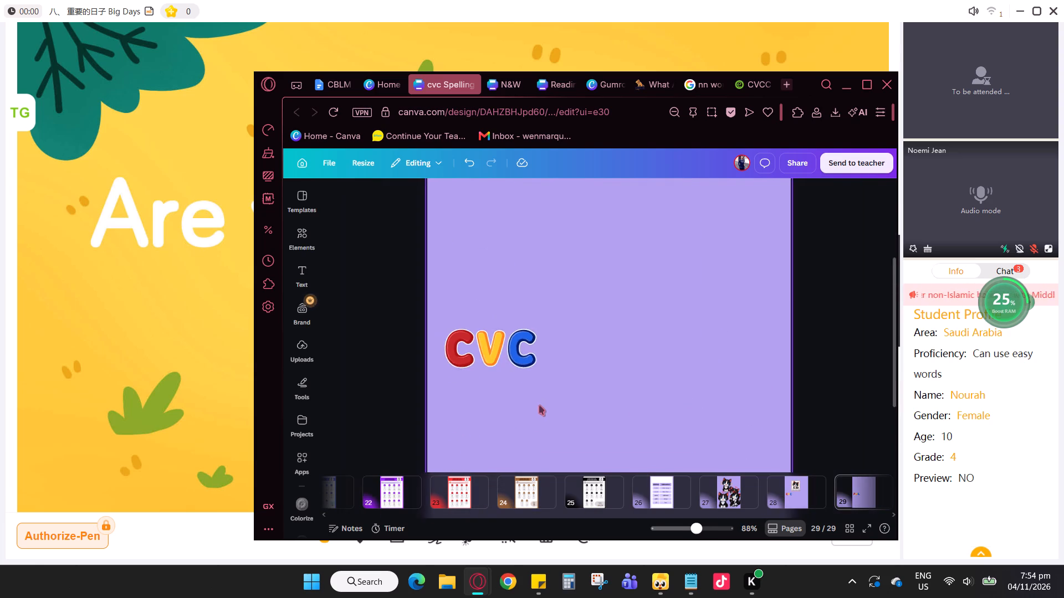
ctrl+scroll(539, 405, down, 1)
drag(479, 302, 535, 373)
key(BackSpace)
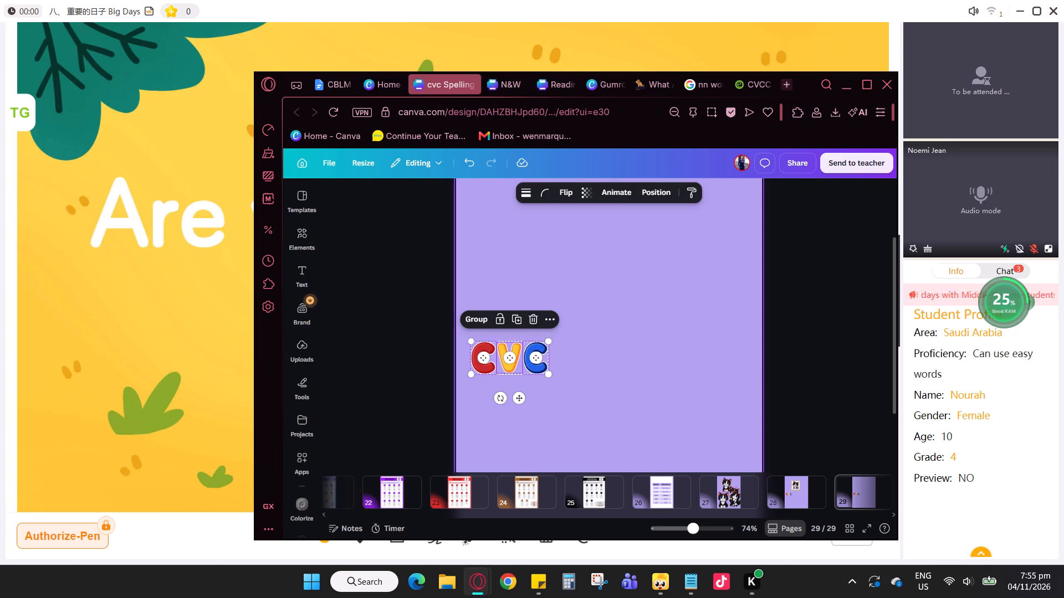
scroll(558, 357, down, 2)
ctrl+scroll(559, 365, down, 2)
scroll(557, 364, up, 1)
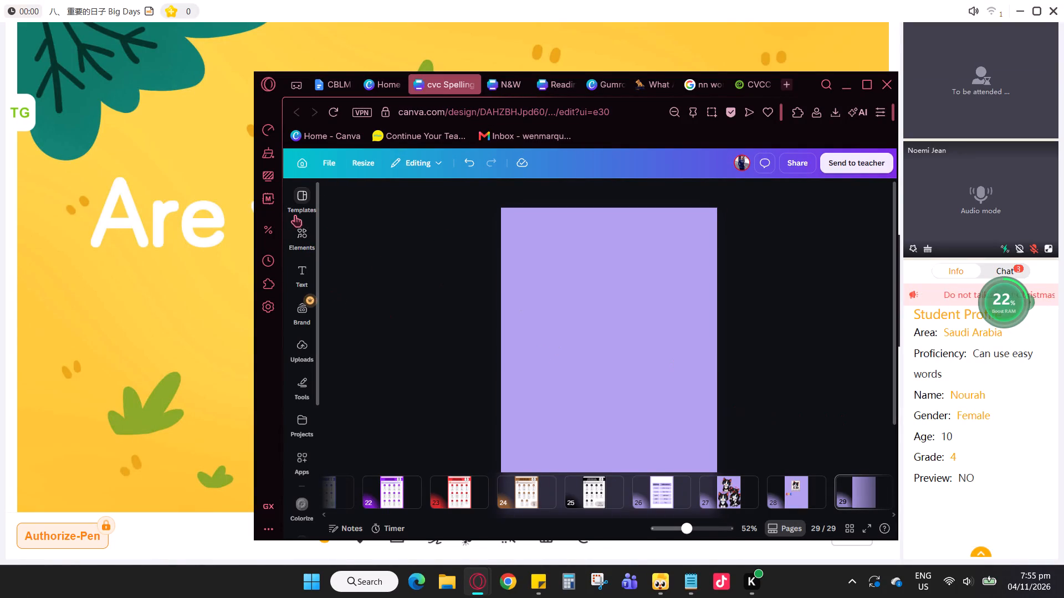
Search the A4 templates for "word vocabulary".
click(306, 203)
click(366, 206)
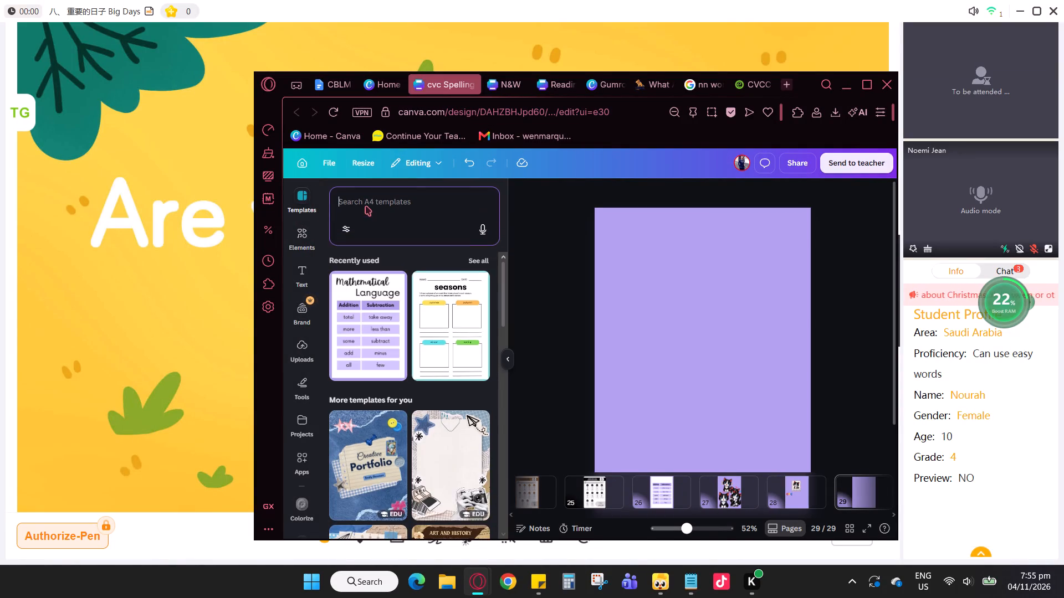
text(work)
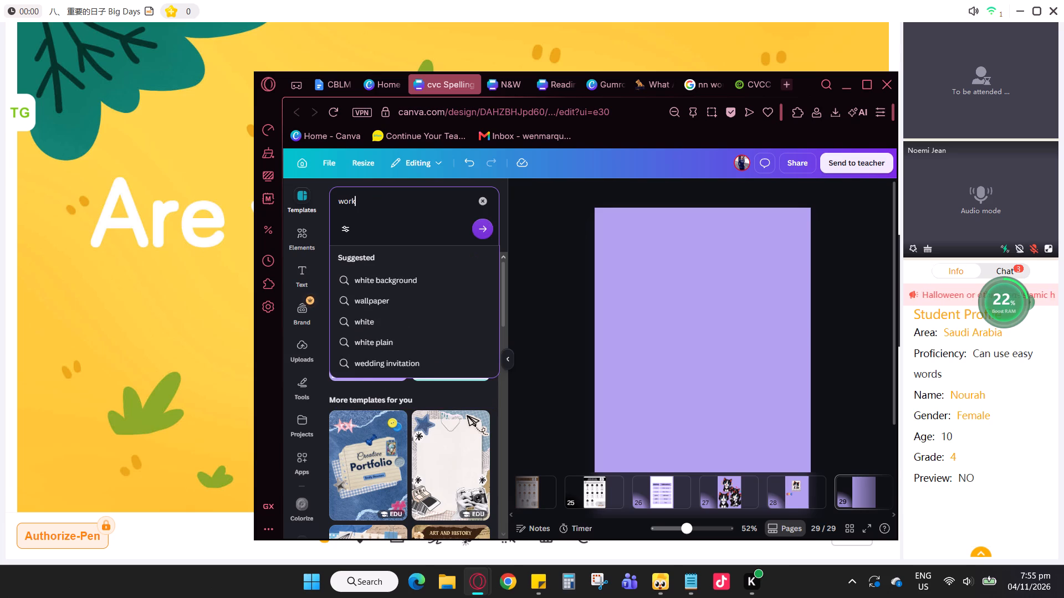
key(BackSpace)
text(d vocabulary)
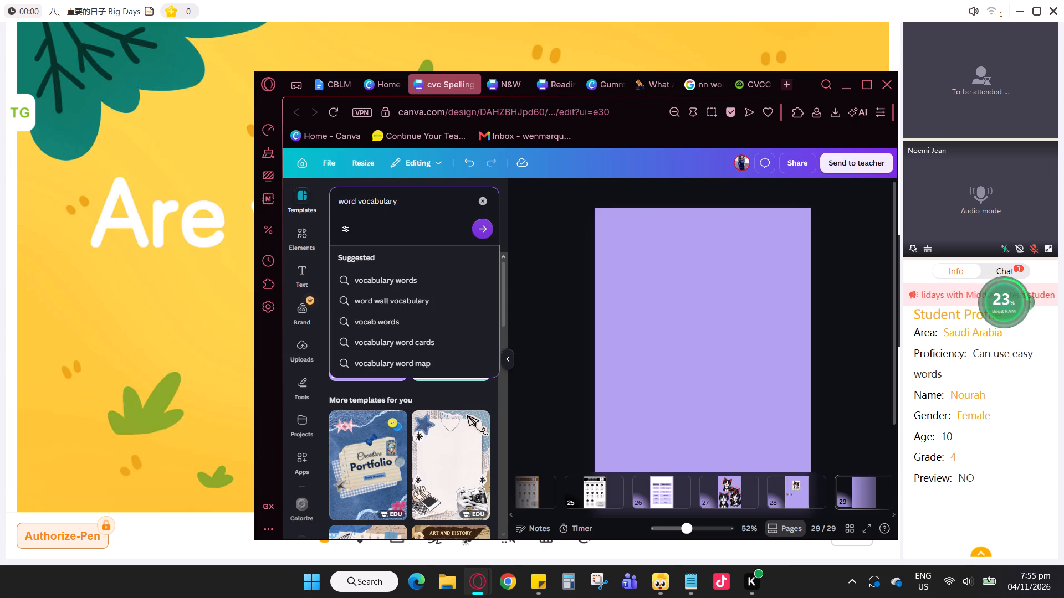
key(Return)
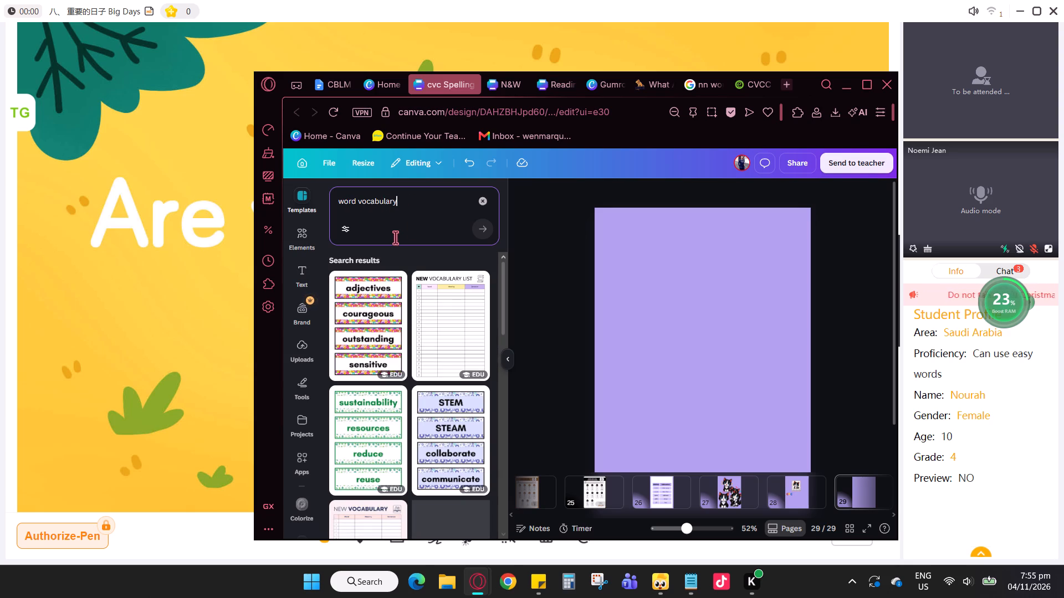
Search the templates for "activity book" instead and look through the designs found.
key(ctrl+a)
text(actici)
key(BackSpace)
key(BackSpace)
text(vi)
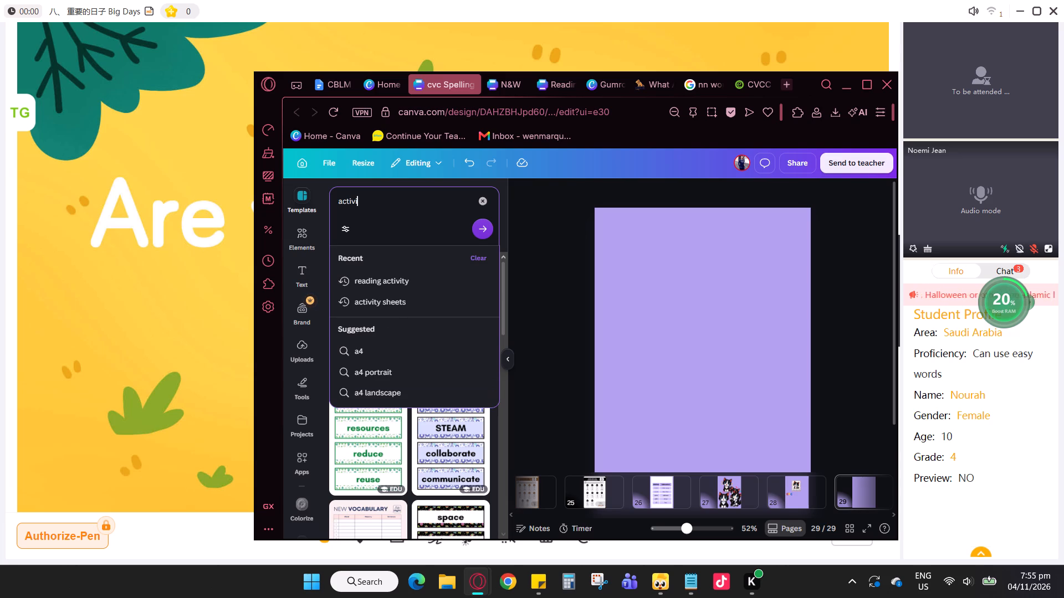
text(ty book)
key(Return)
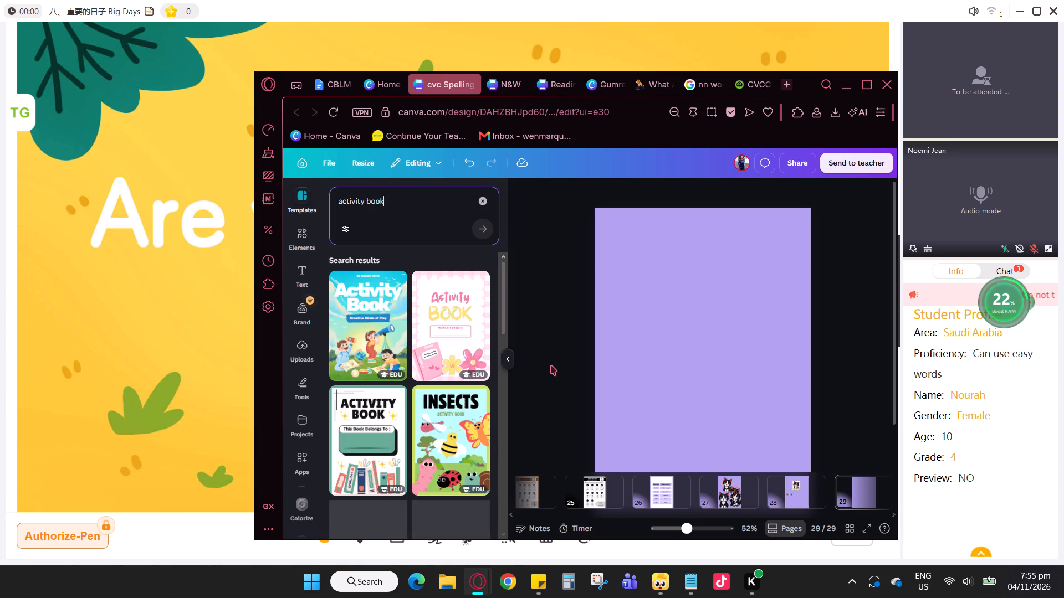
scroll(551, 365, down, 1)
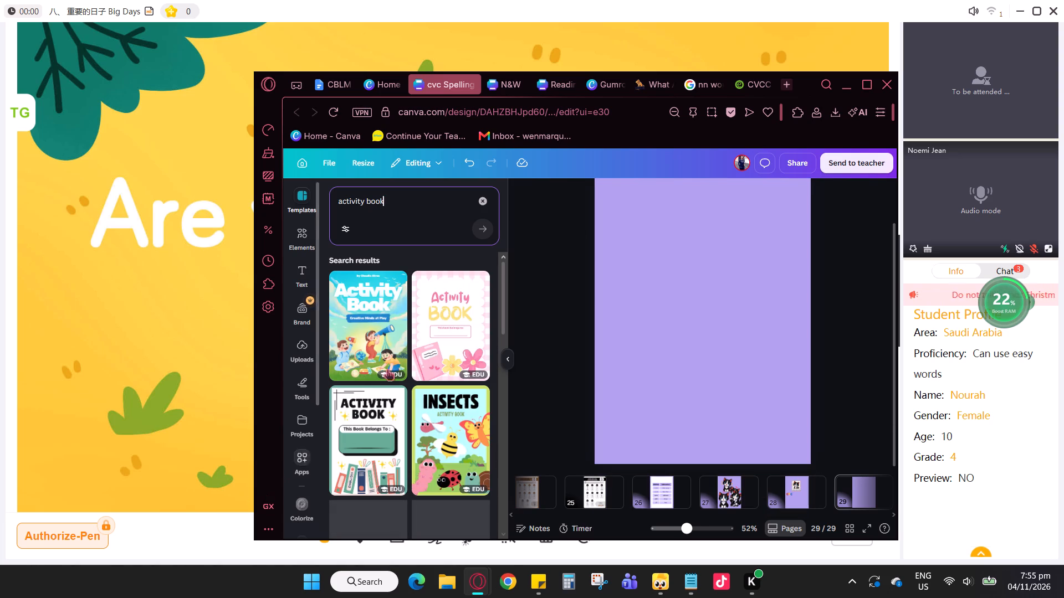
scroll(389, 426, down, 10)
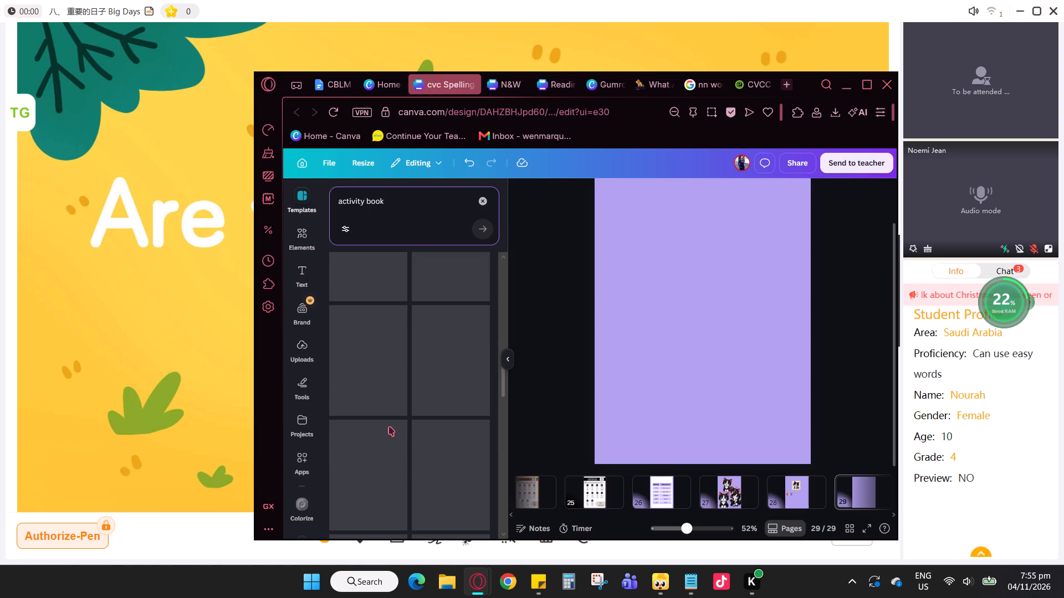
scroll(389, 426, down, 15)
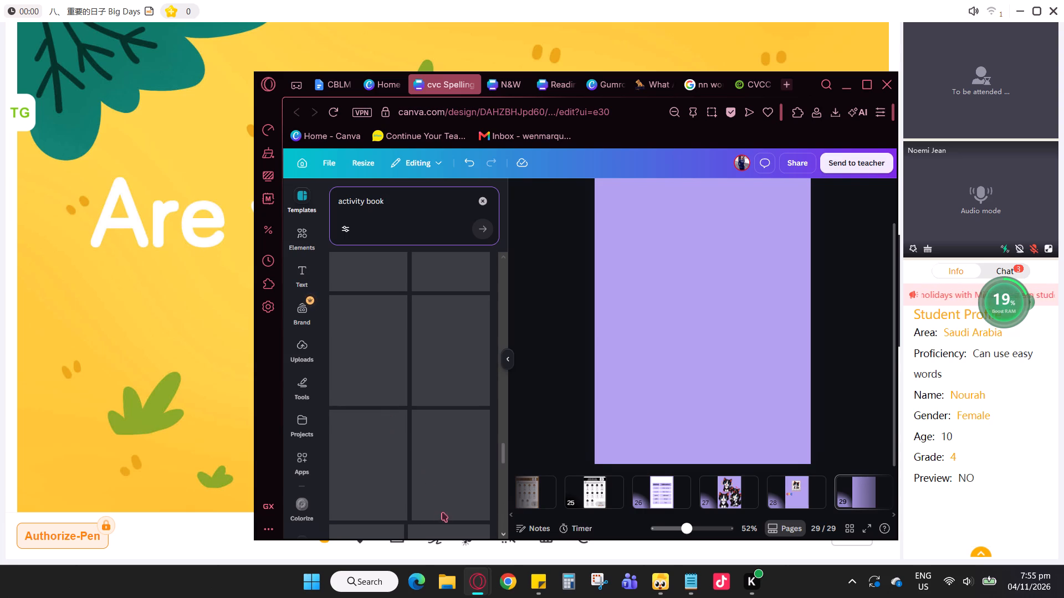
Switch to the 51Talk teacher admin page and open the Lesson Fee Summary.
click(601, 532)
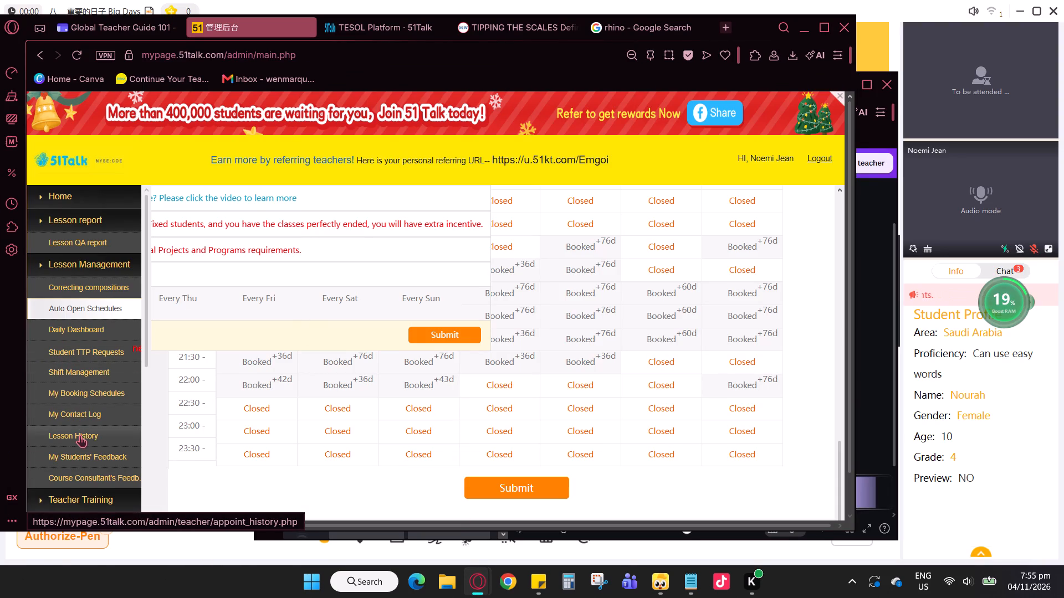
scroll(76, 443, down, 1)
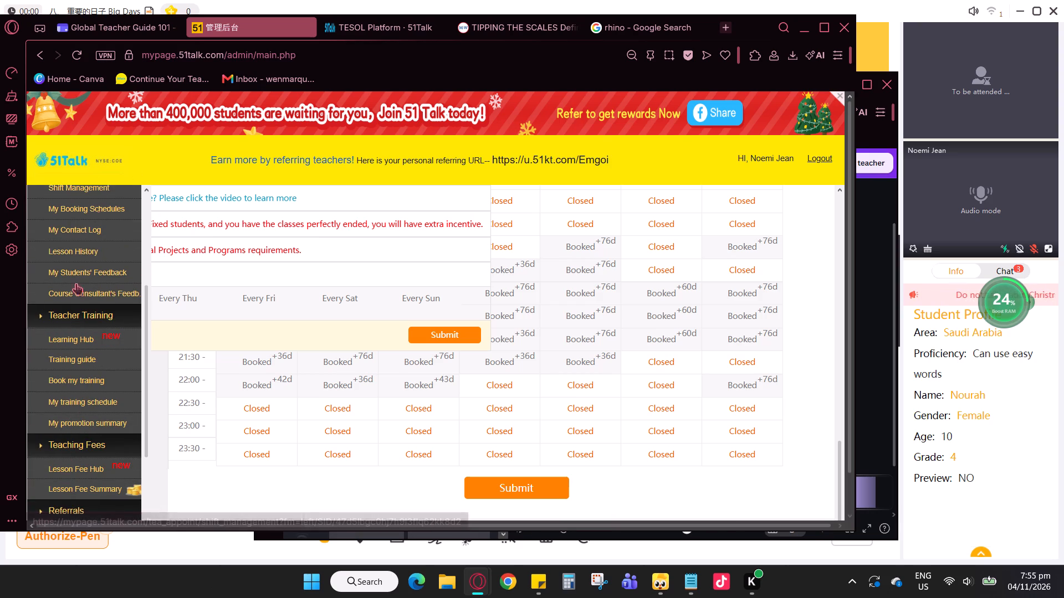
scroll(84, 398, down, 1)
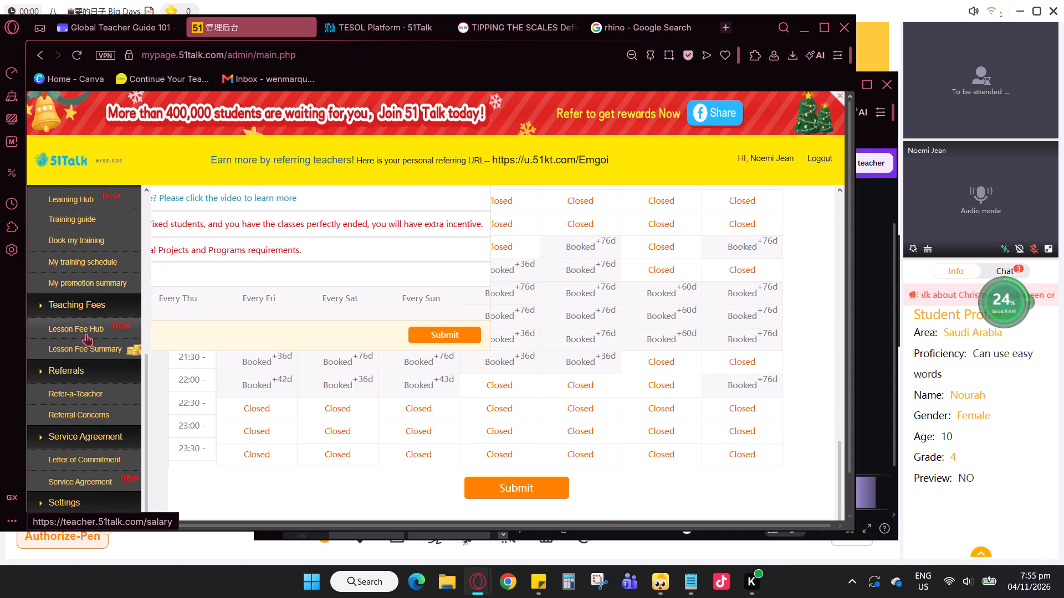
click(89, 346)
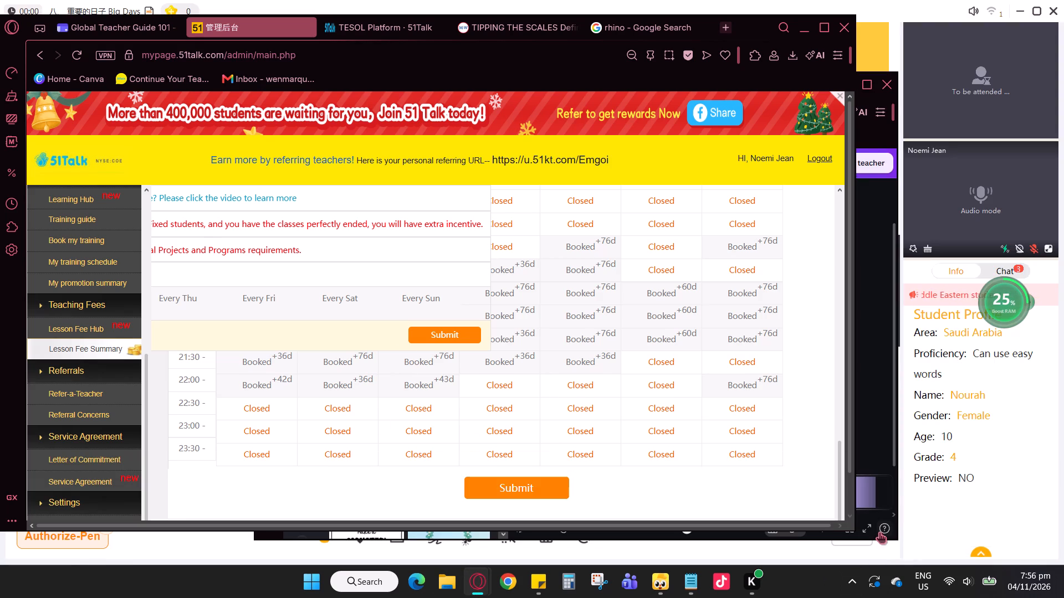
Return to the CVC spelling booklet in Canva and look further through the "activity book" templates for a page 29 design.
click(930, 522)
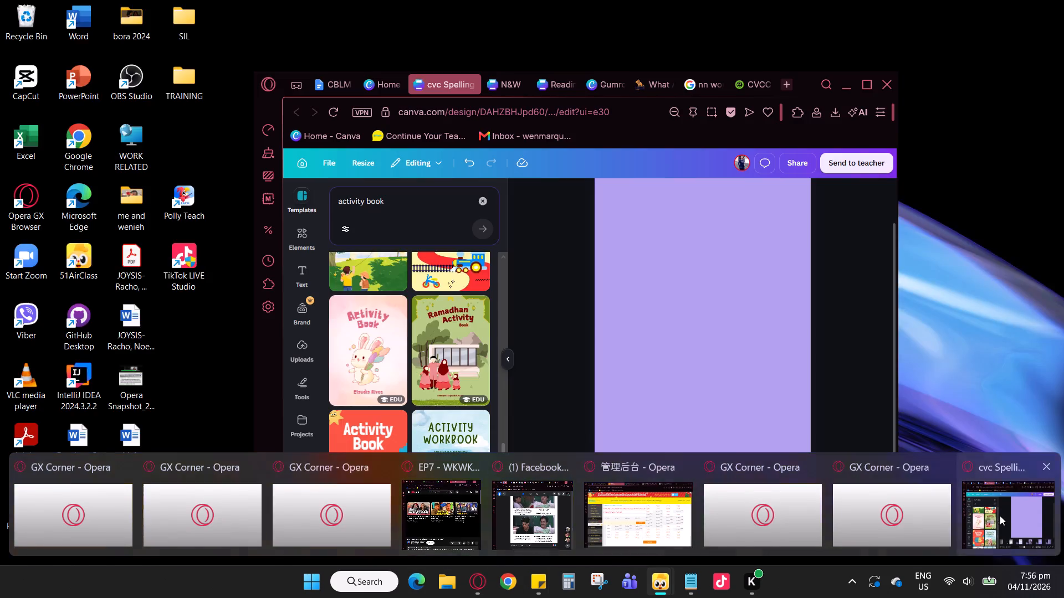
click(1000, 515)
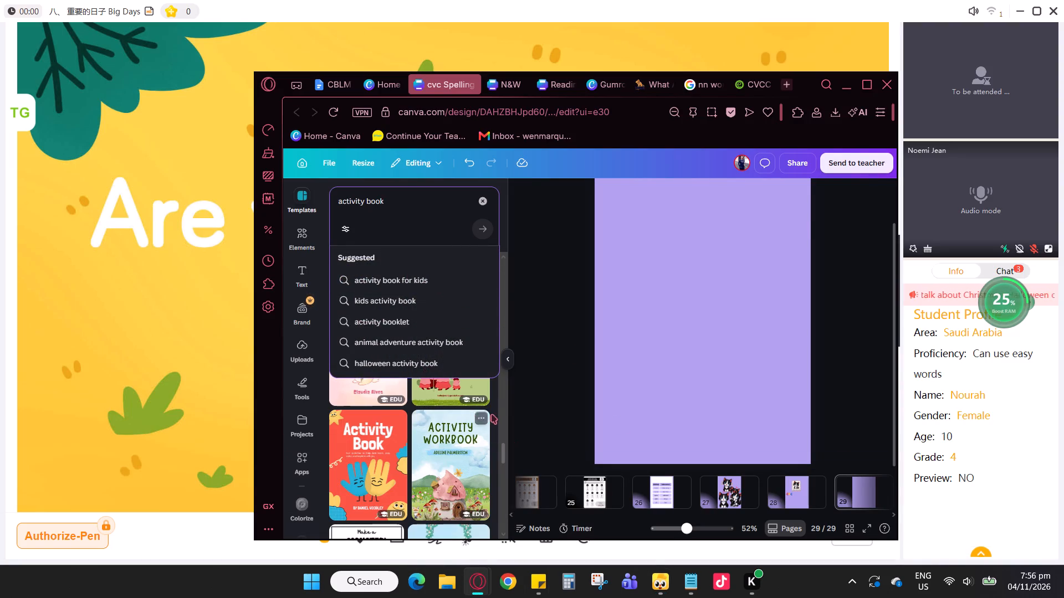
click(495, 406)
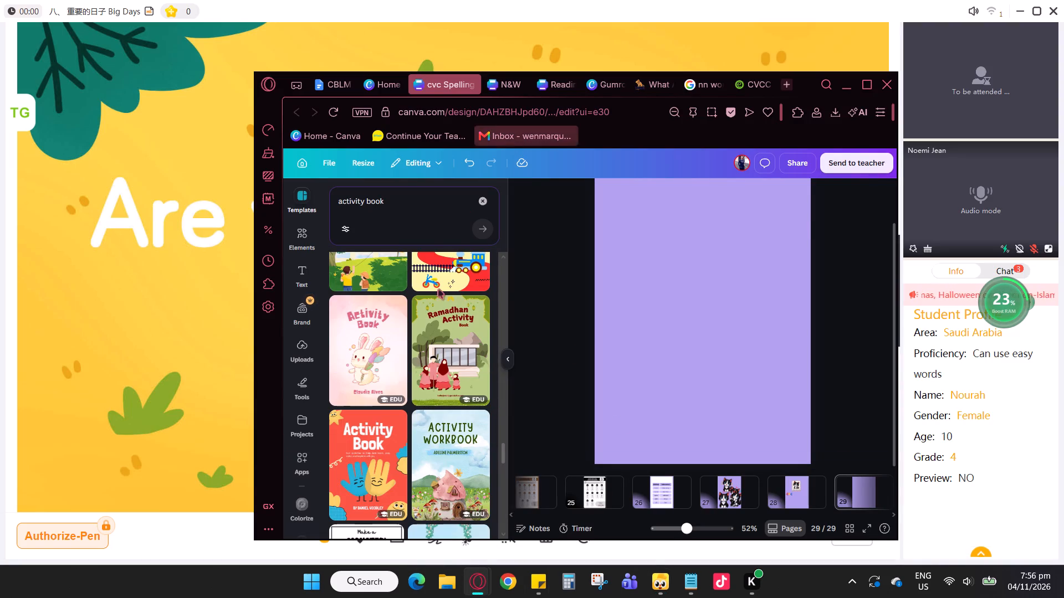
scroll(406, 441, down, 1)
scroll(386, 397, down, 3)
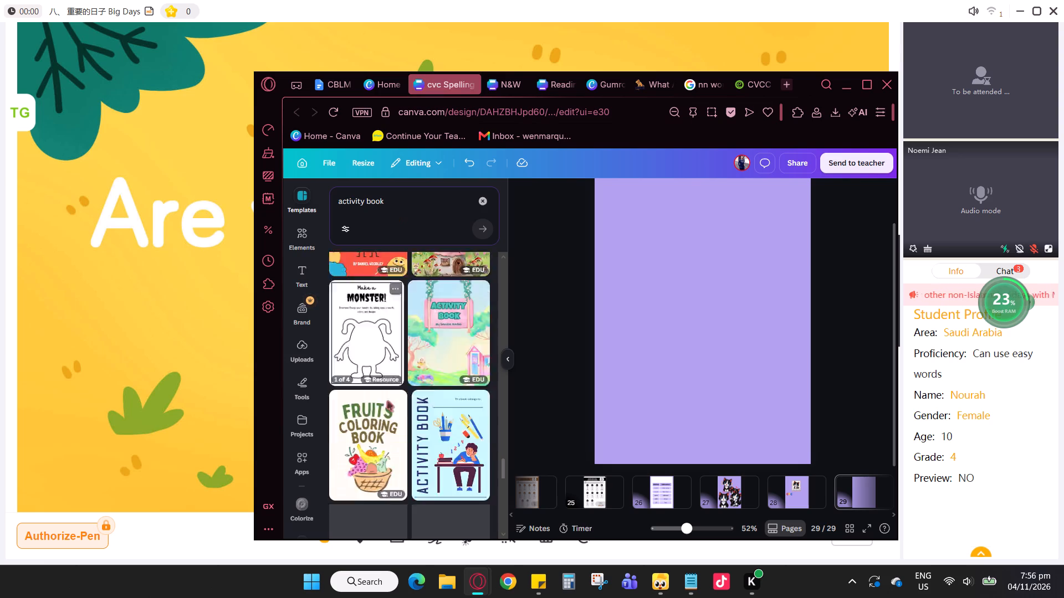
scroll(387, 401, down, 2)
scroll(387, 401, up, 9)
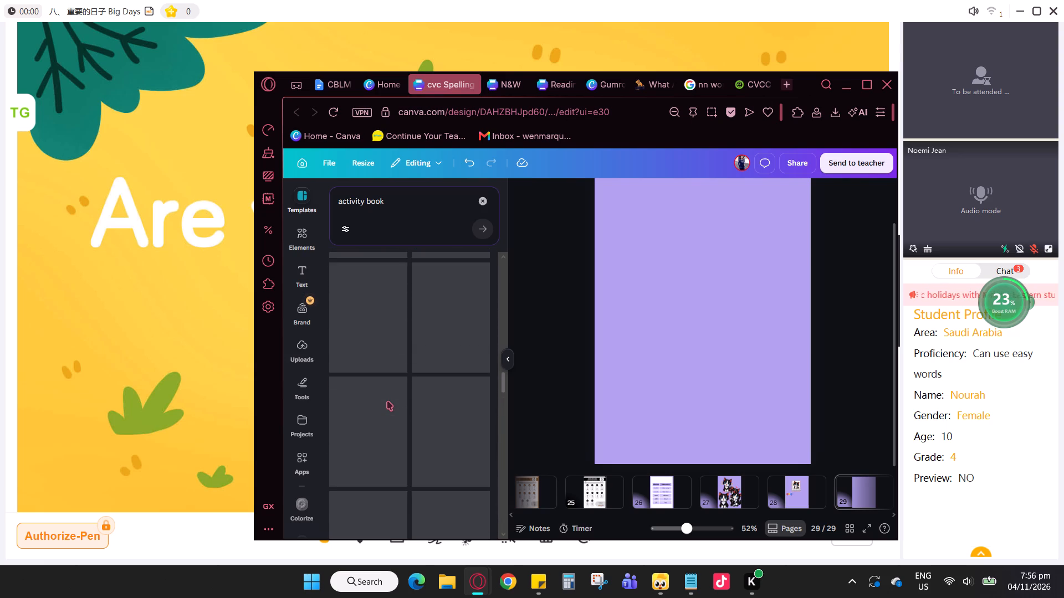
scroll(387, 401, down, 20)
scroll(387, 401, down, 6)
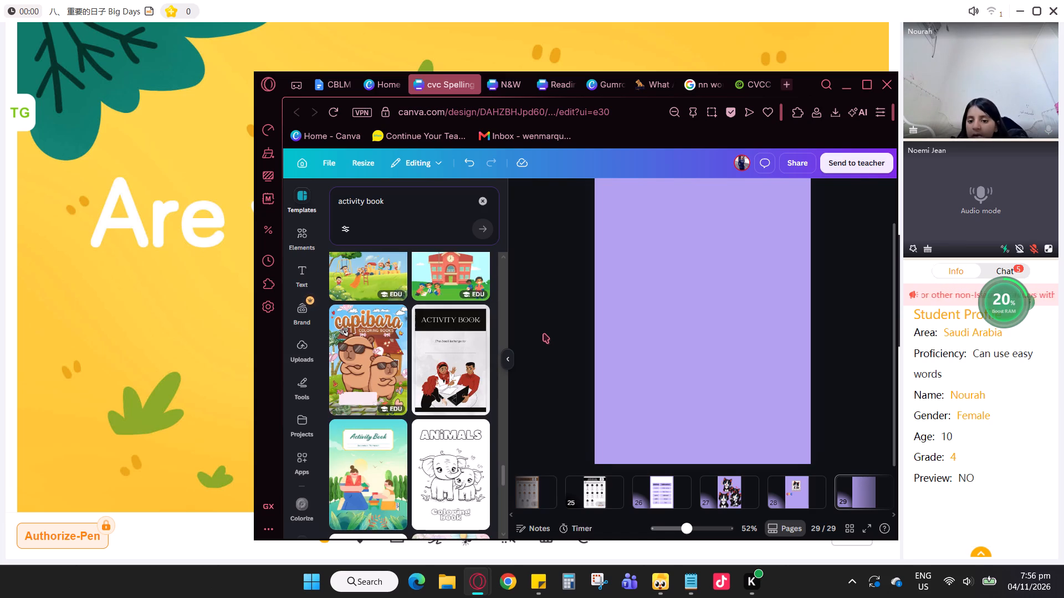
scroll(453, 413, up, 1)
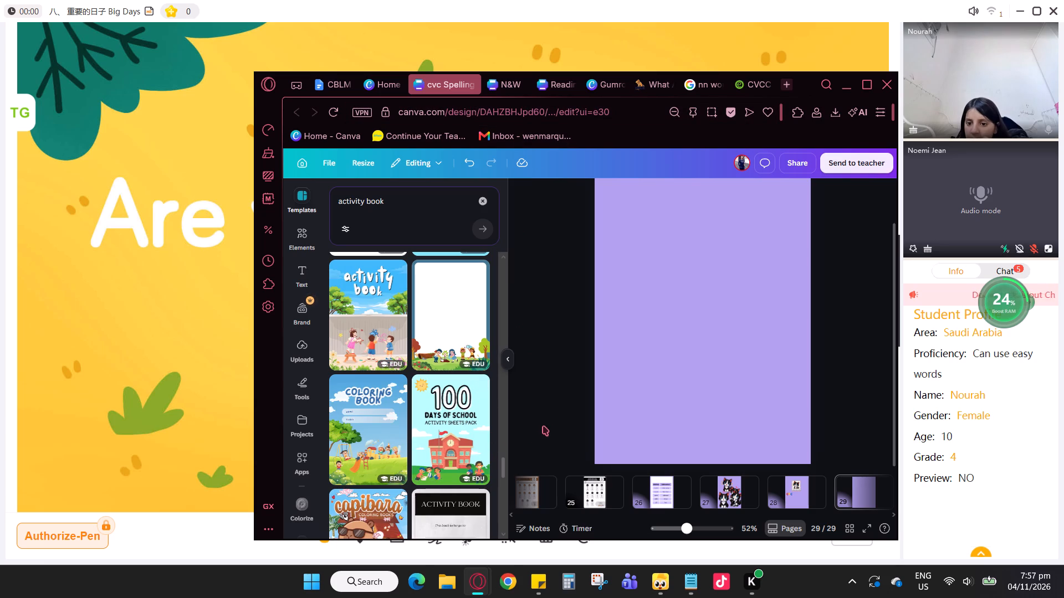
scroll(546, 422, down, 1)
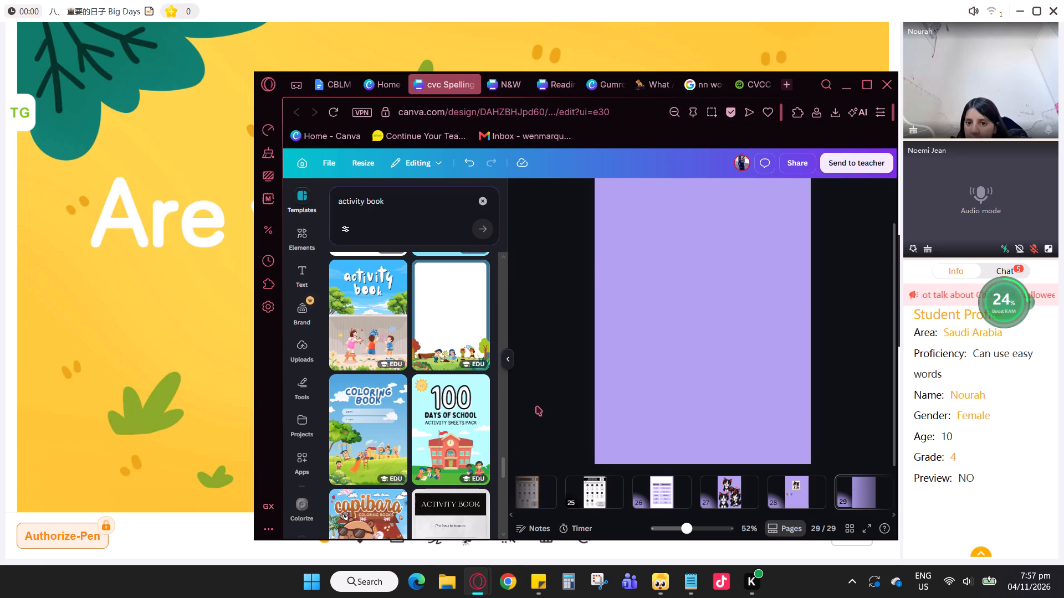
scroll(536, 406, down, 2)
scroll(459, 436, down, 2)
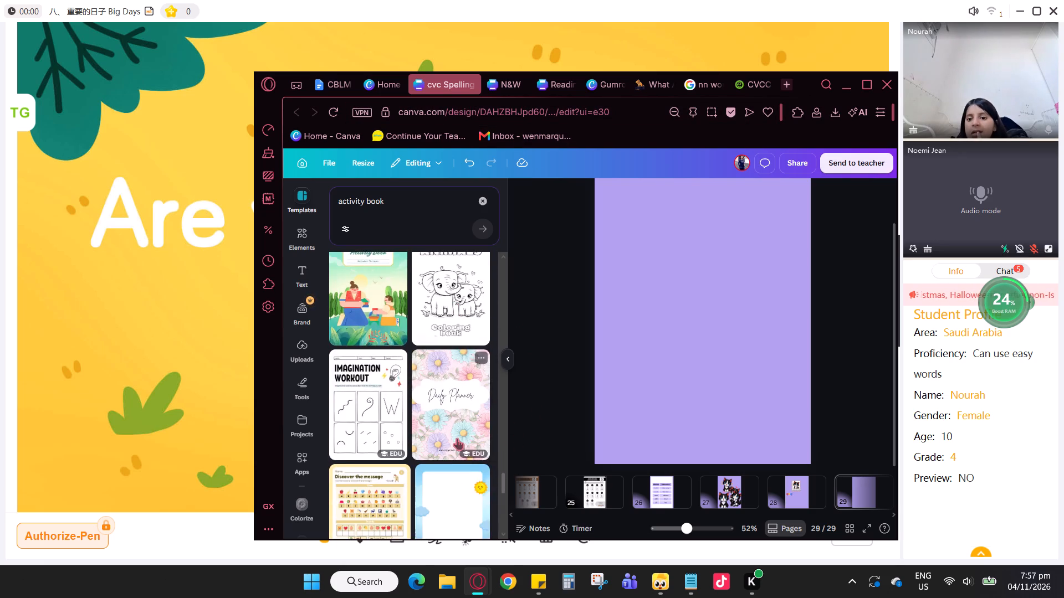
scroll(457, 438, down, 1)
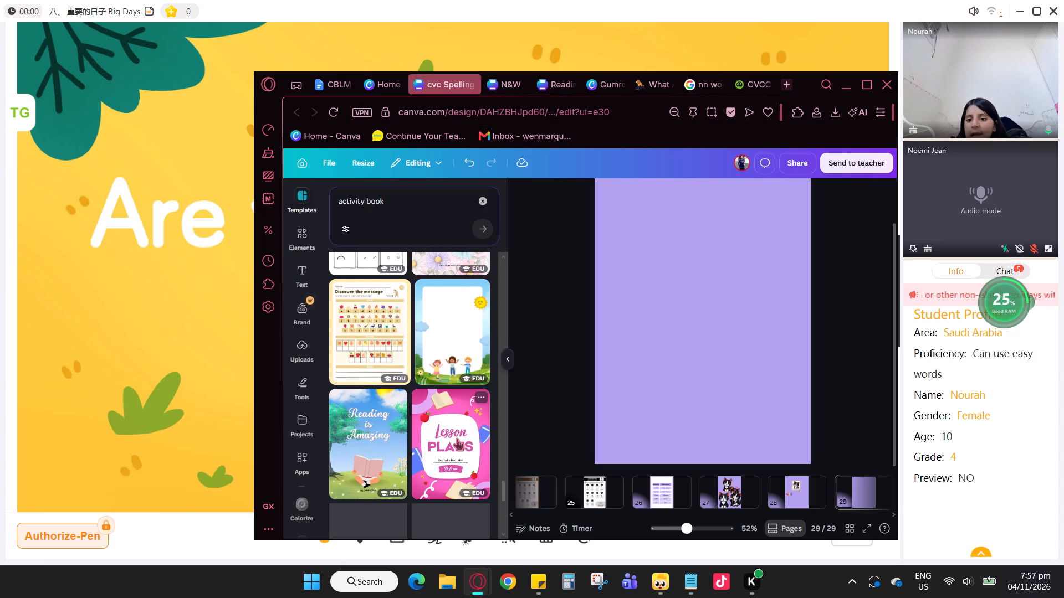
scroll(457, 438, down, 1)
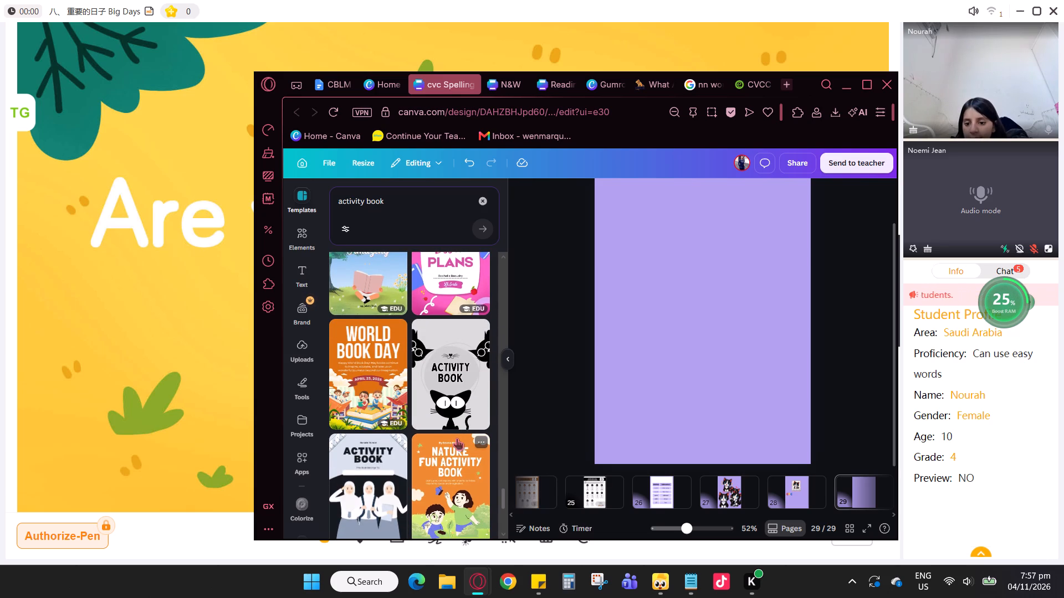
scroll(457, 438, down, 3)
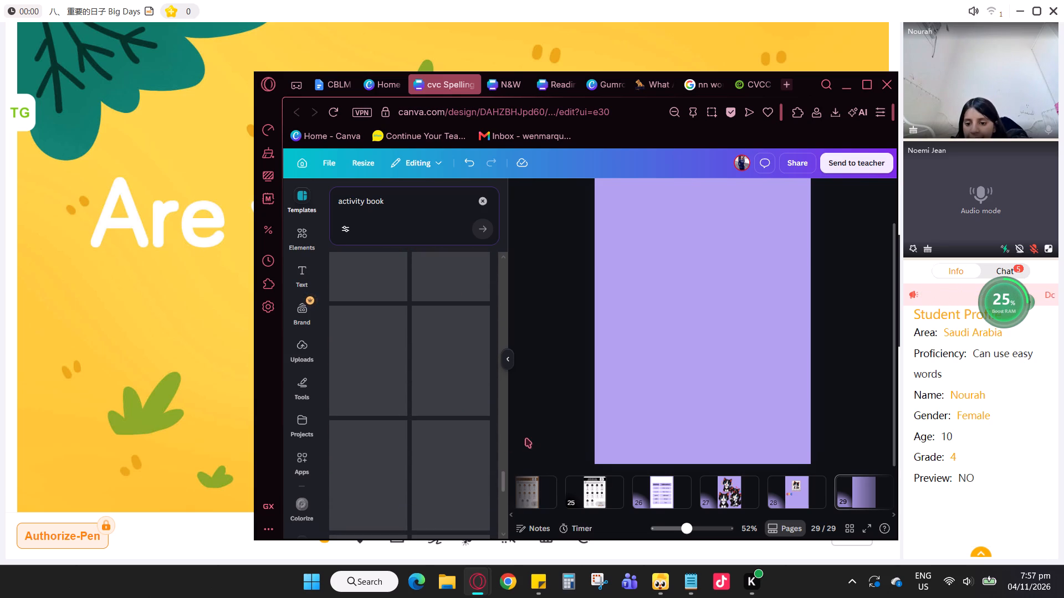
scroll(526, 438, up, 2)
scroll(441, 439, up, 3)
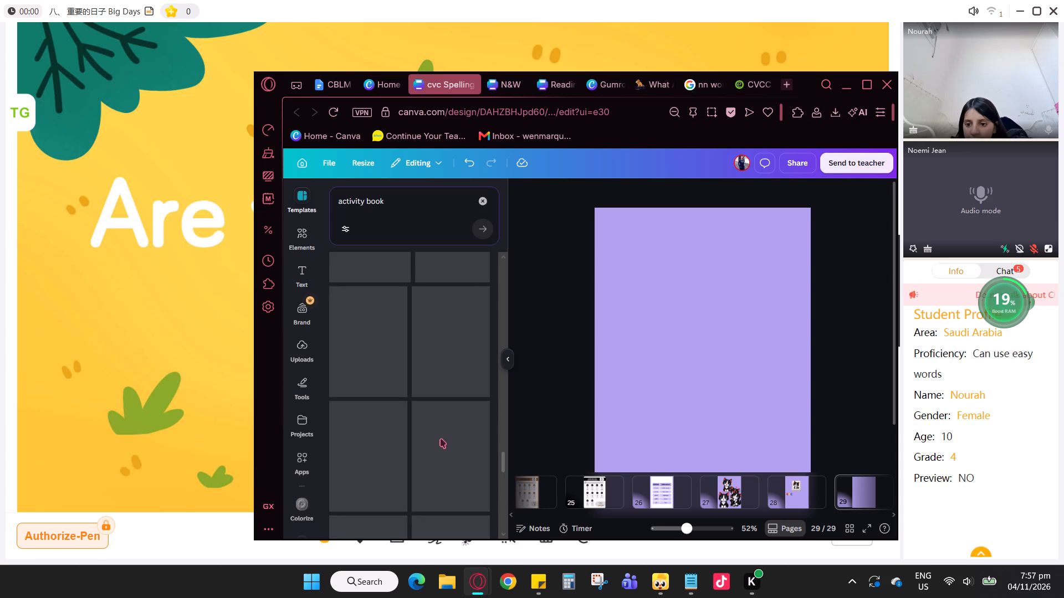
scroll(441, 439, down, 10)
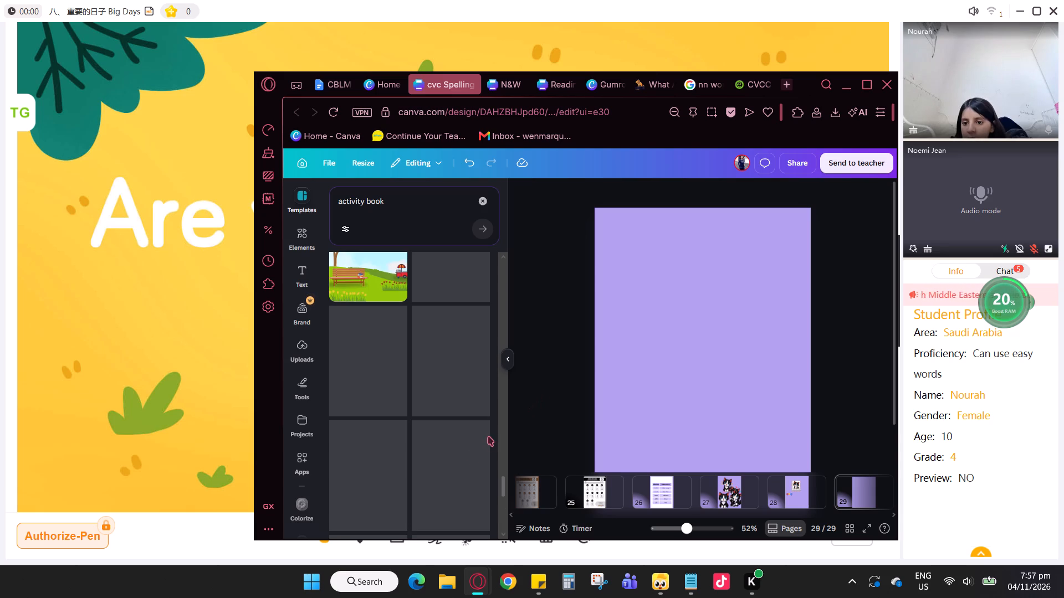
scroll(421, 437, up, 1)
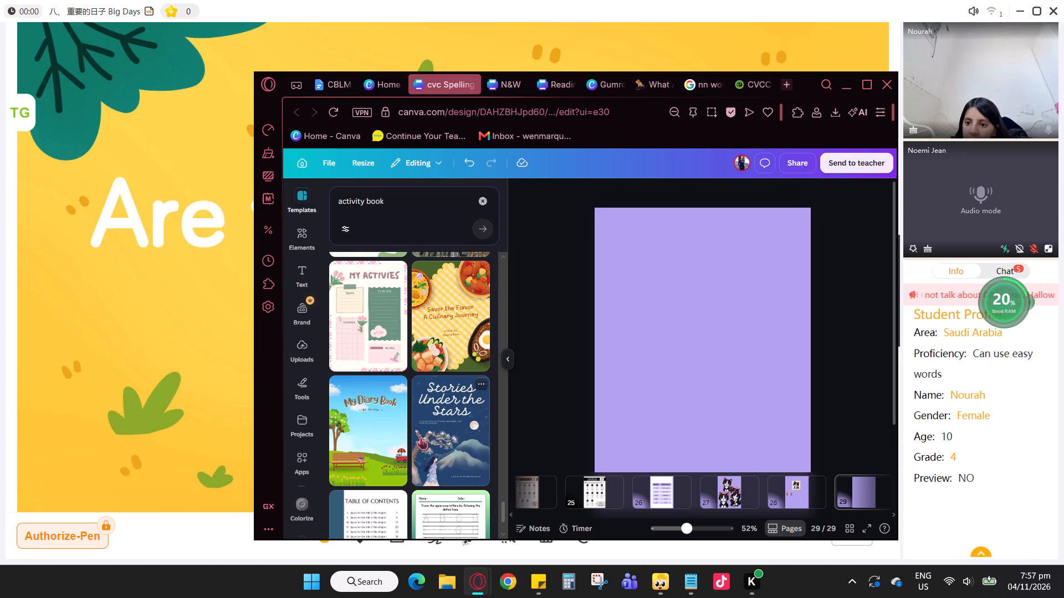
scroll(421, 437, down, 2)
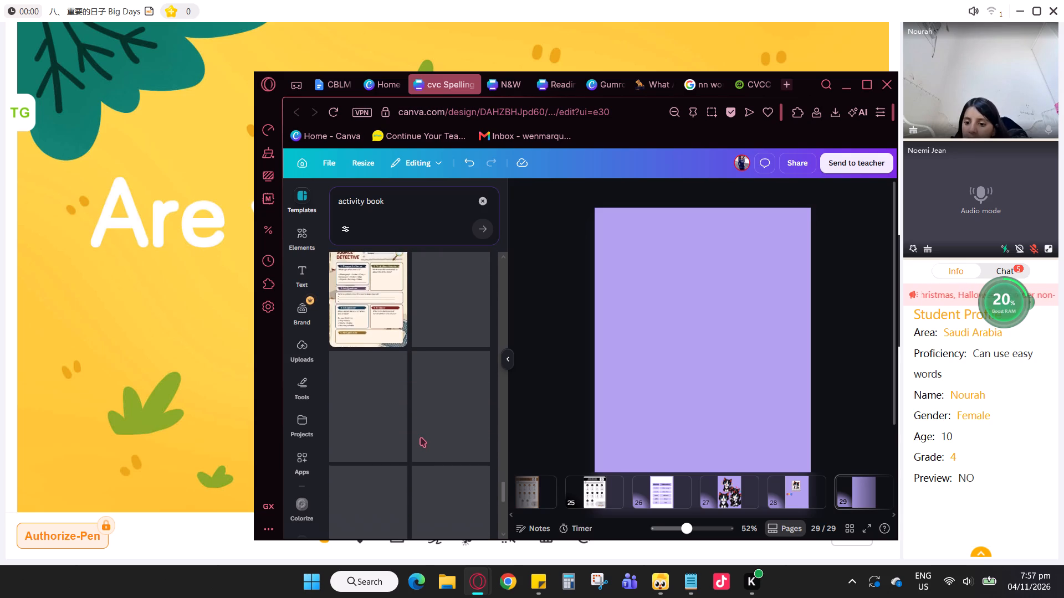
scroll(421, 437, up, 3)
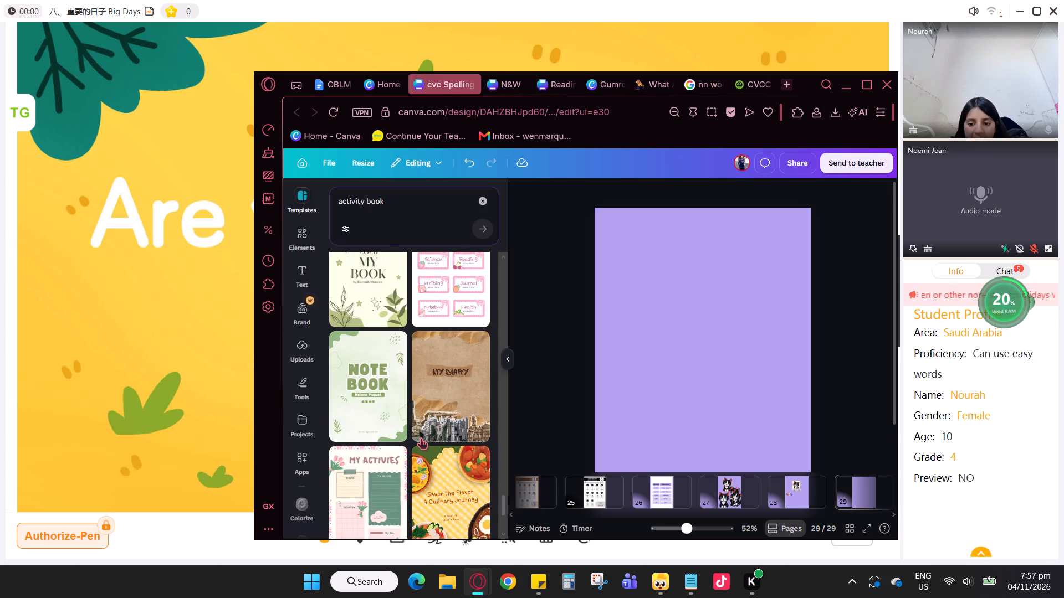
scroll(421, 437, up, 1)
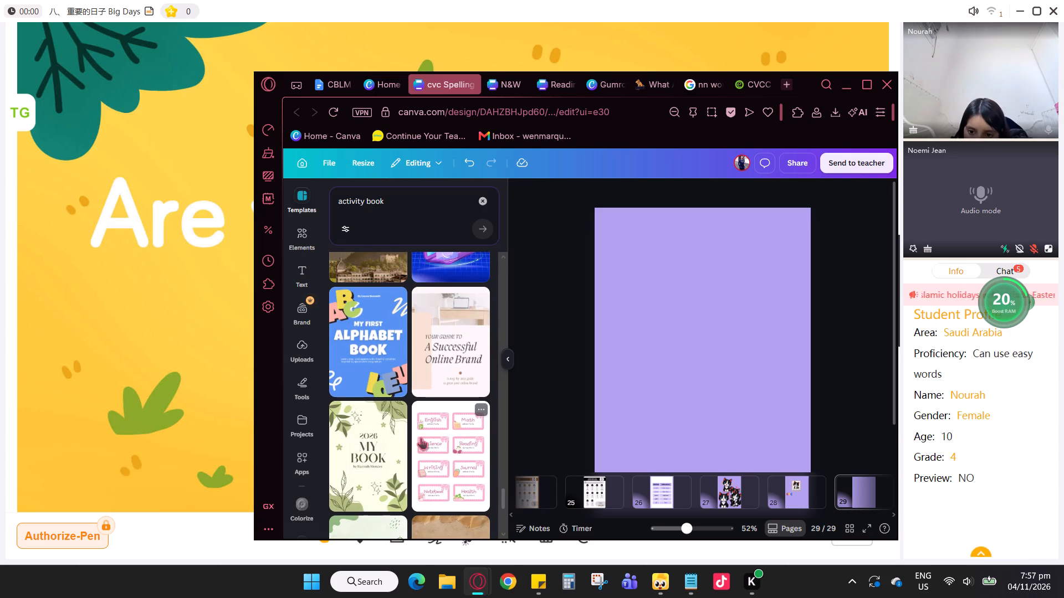
scroll(421, 437, up, 1)
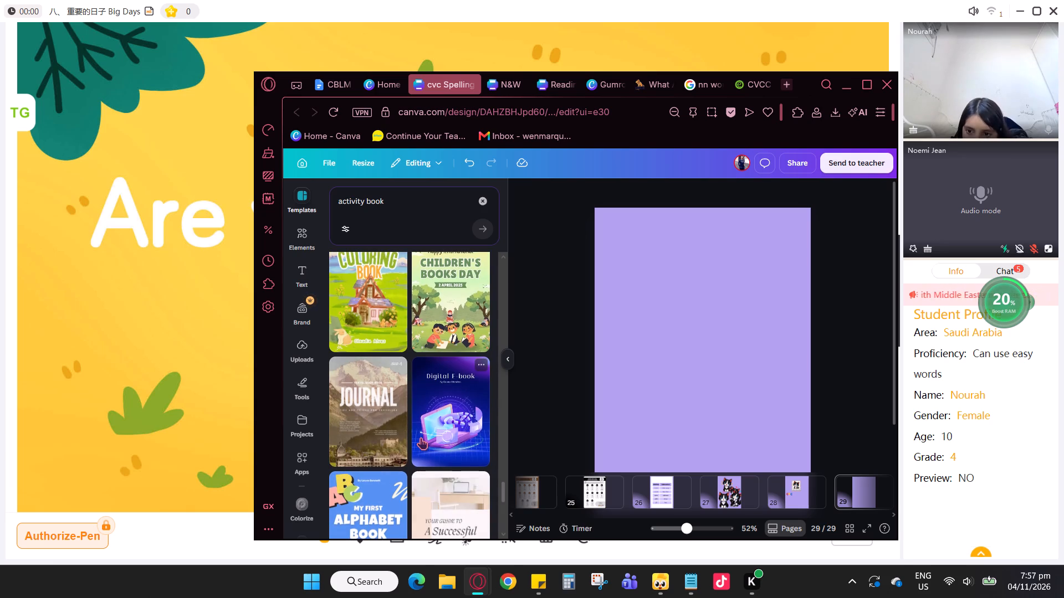
scroll(421, 437, up, 1)
scroll(421, 437, down, 1)
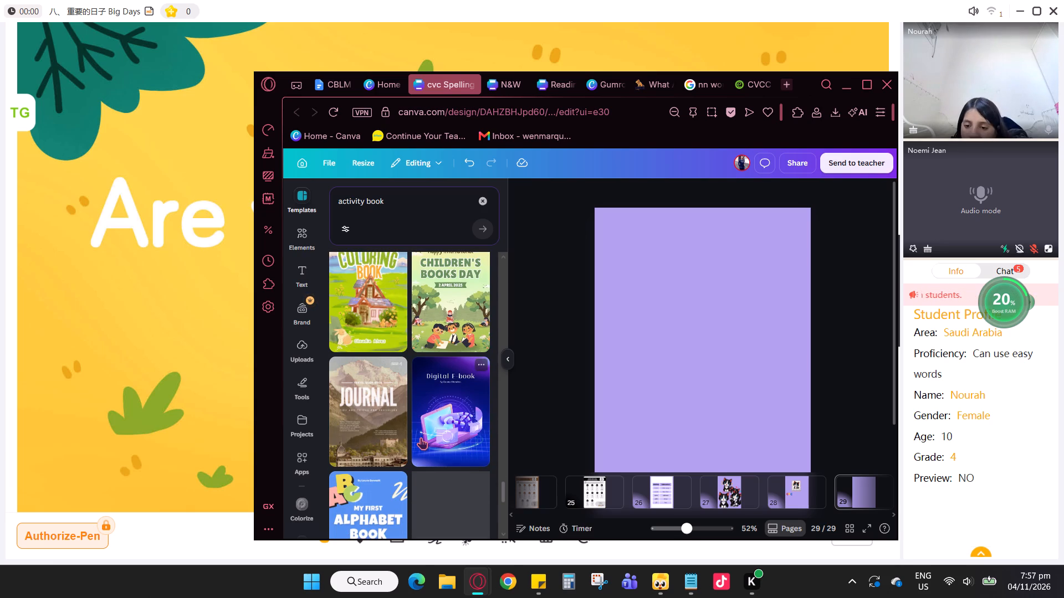
Apply the "Happy International Children's Books Day" template to the plain purple page 29.
click(441, 316)
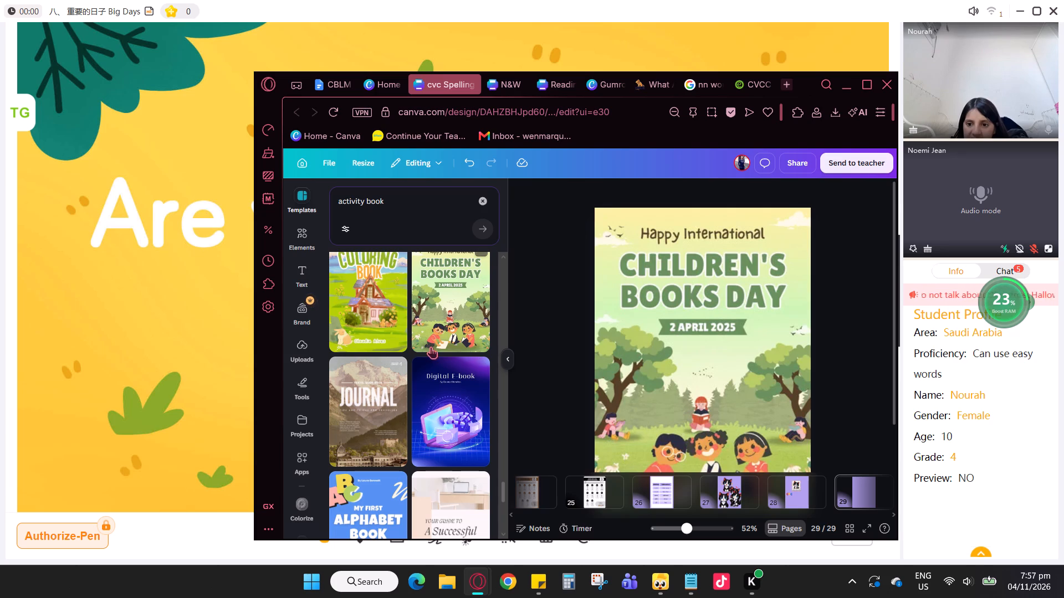
Look through the neighbouring activity book templates and examine the applied Children's Books Day design on page 29.
scroll(436, 338, down, 1)
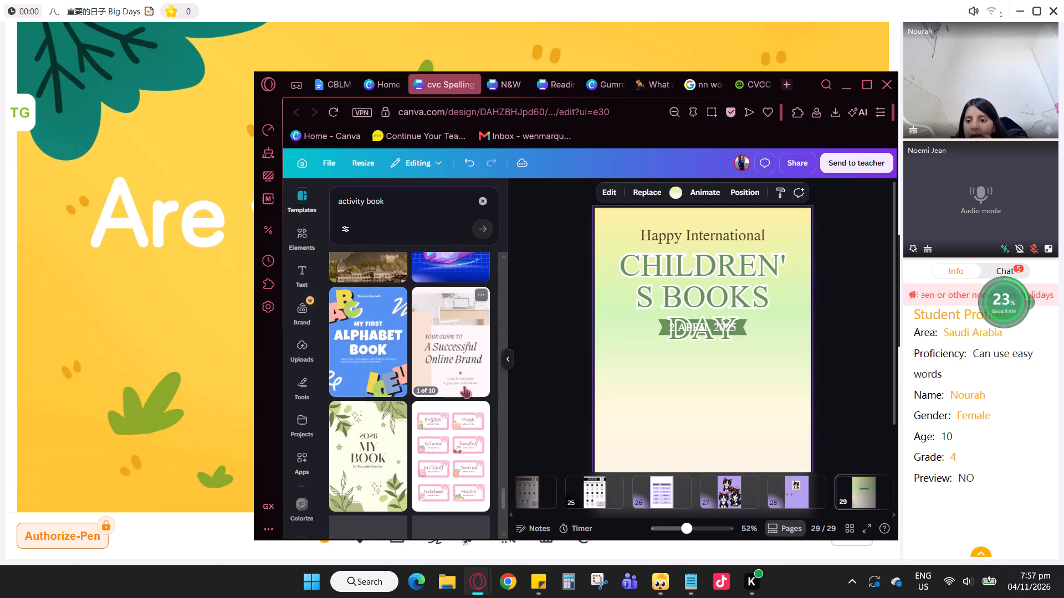
scroll(456, 374, up, 2)
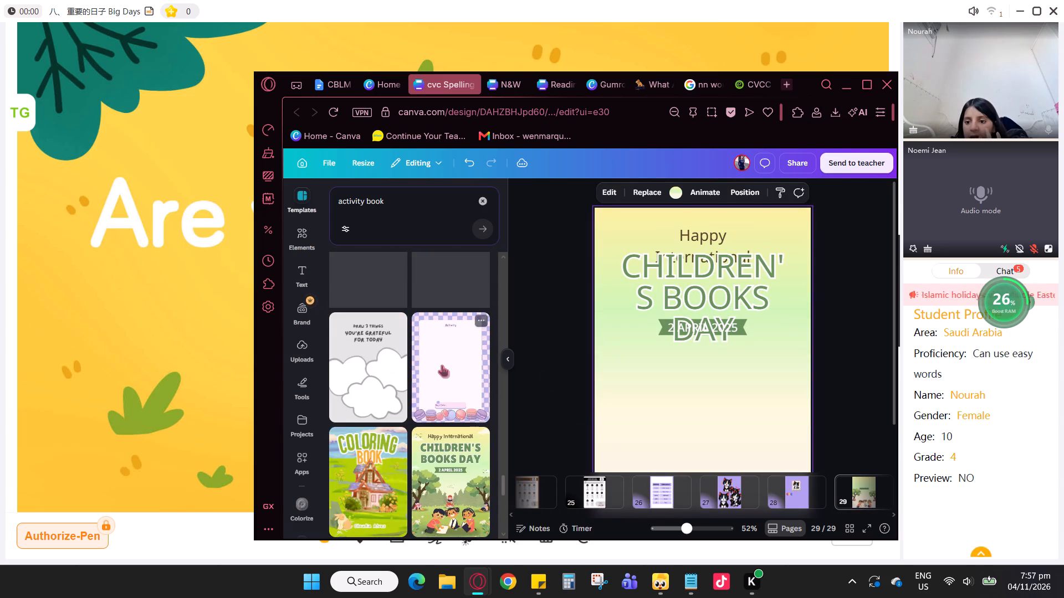
scroll(441, 369, down, 2)
scroll(820, 491, down, 2)
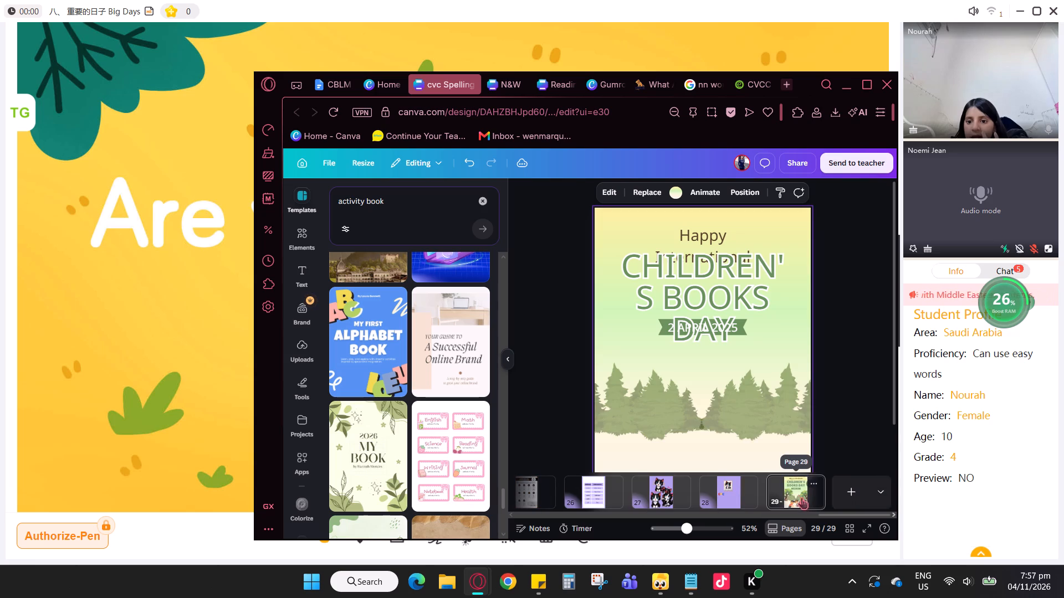
click(798, 495)
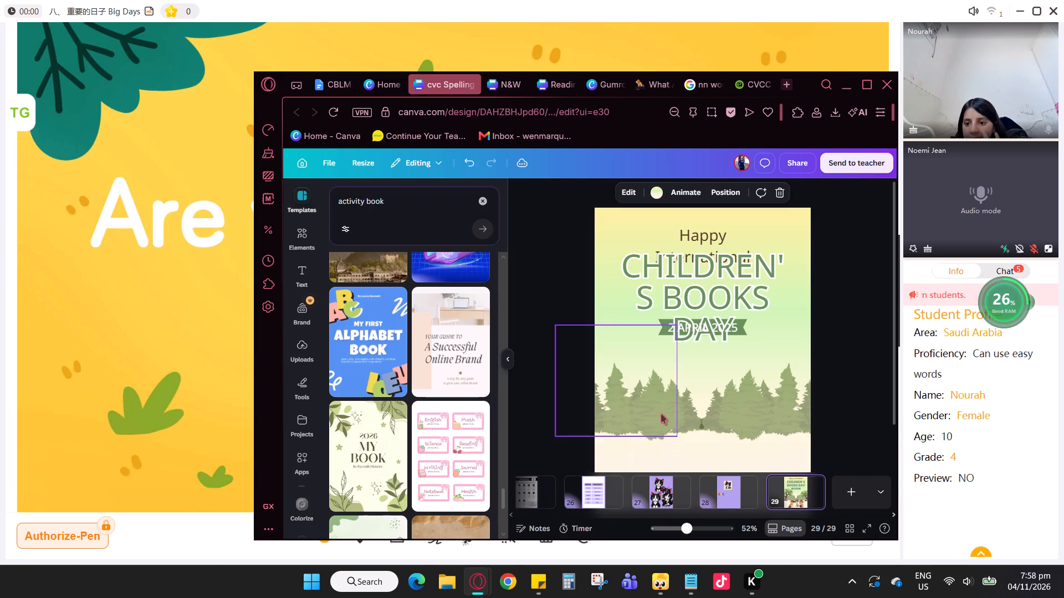
scroll(447, 394, down, 3)
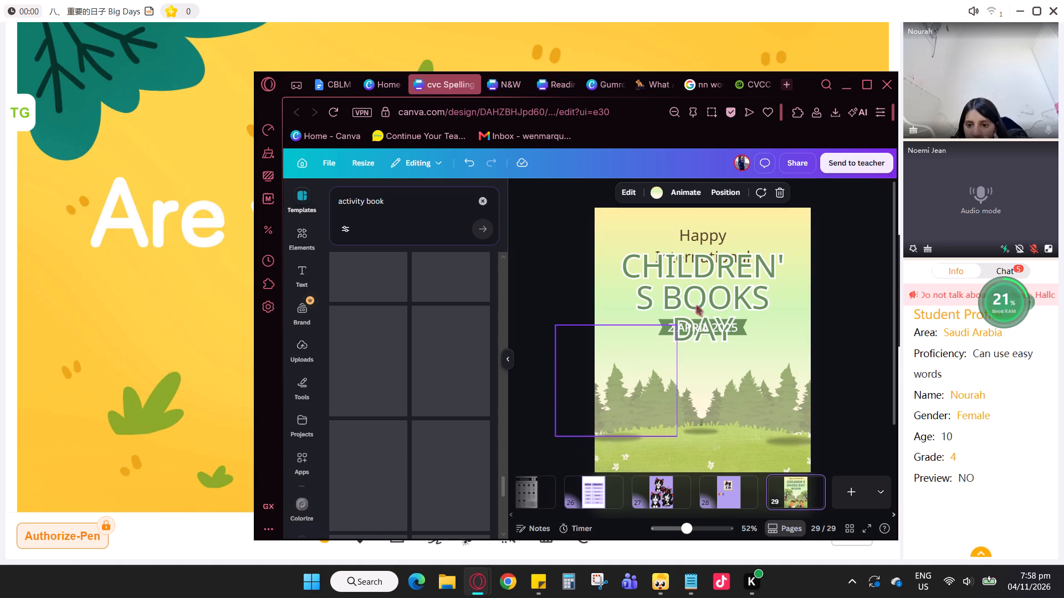
click(787, 494)
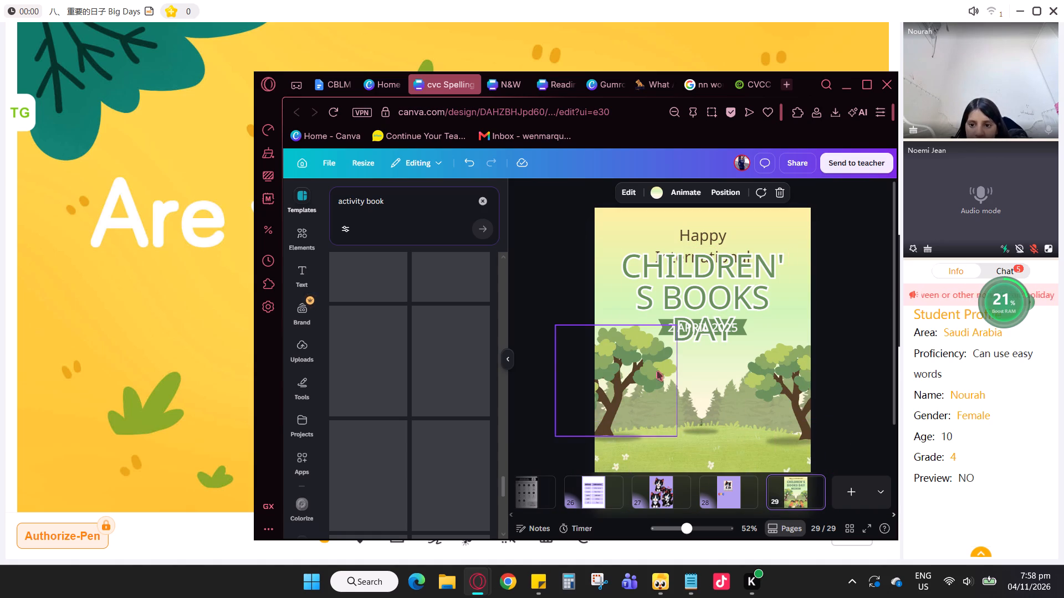
scroll(746, 321, down, 2)
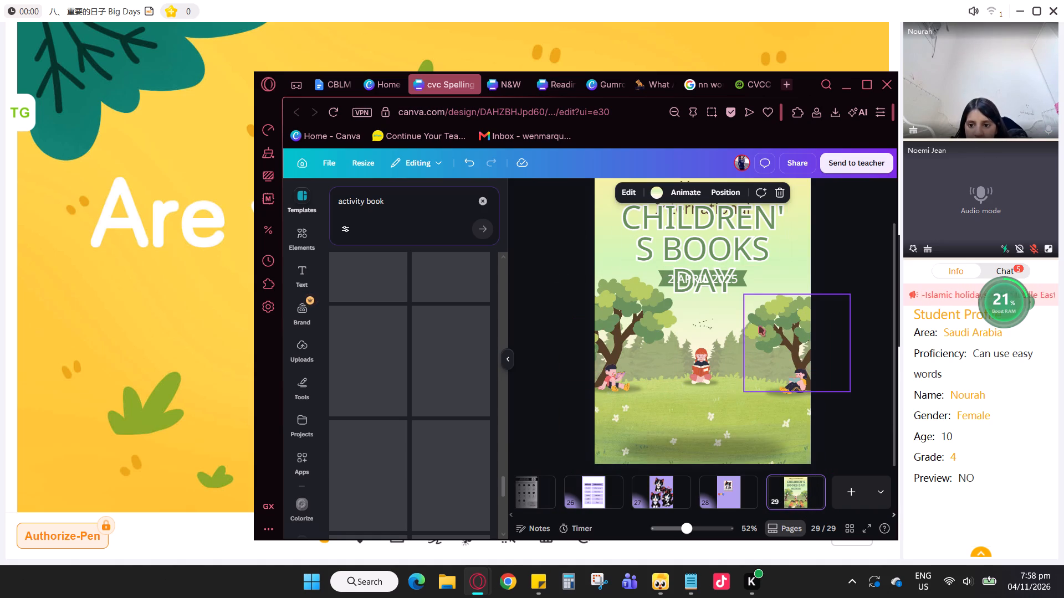
scroll(759, 326, up, 1)
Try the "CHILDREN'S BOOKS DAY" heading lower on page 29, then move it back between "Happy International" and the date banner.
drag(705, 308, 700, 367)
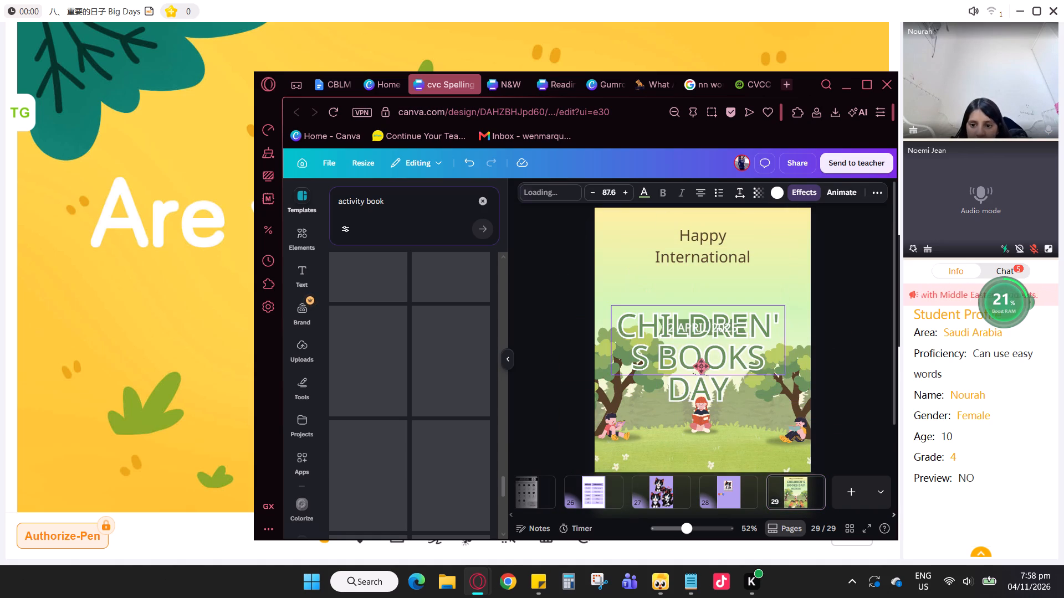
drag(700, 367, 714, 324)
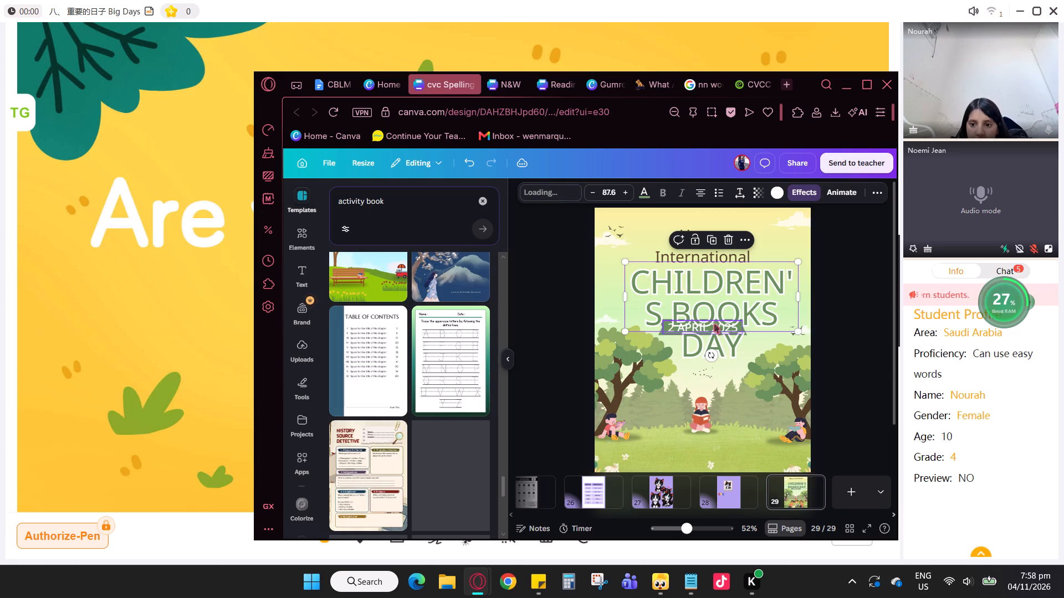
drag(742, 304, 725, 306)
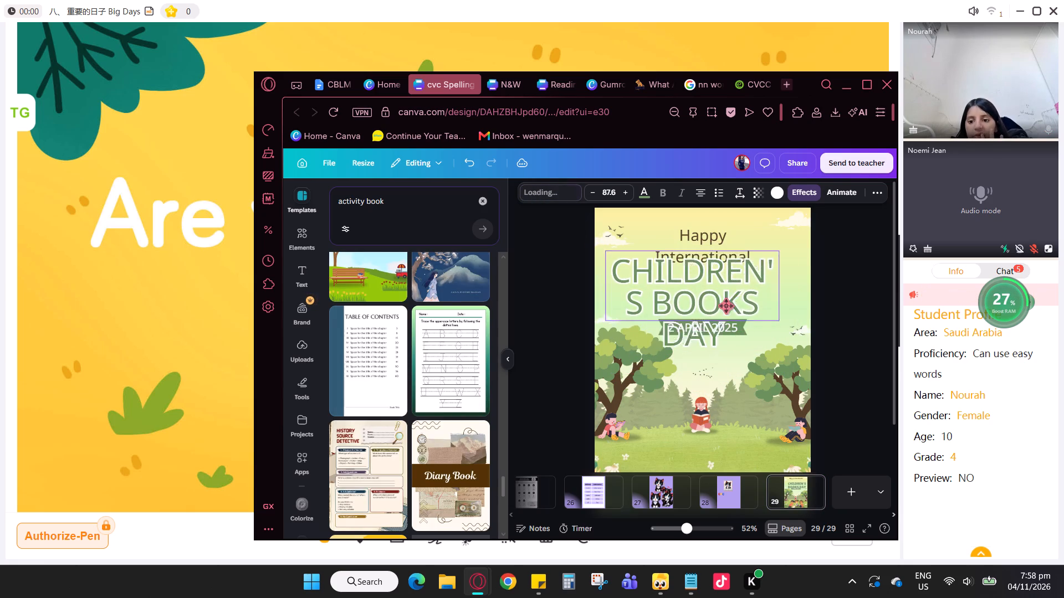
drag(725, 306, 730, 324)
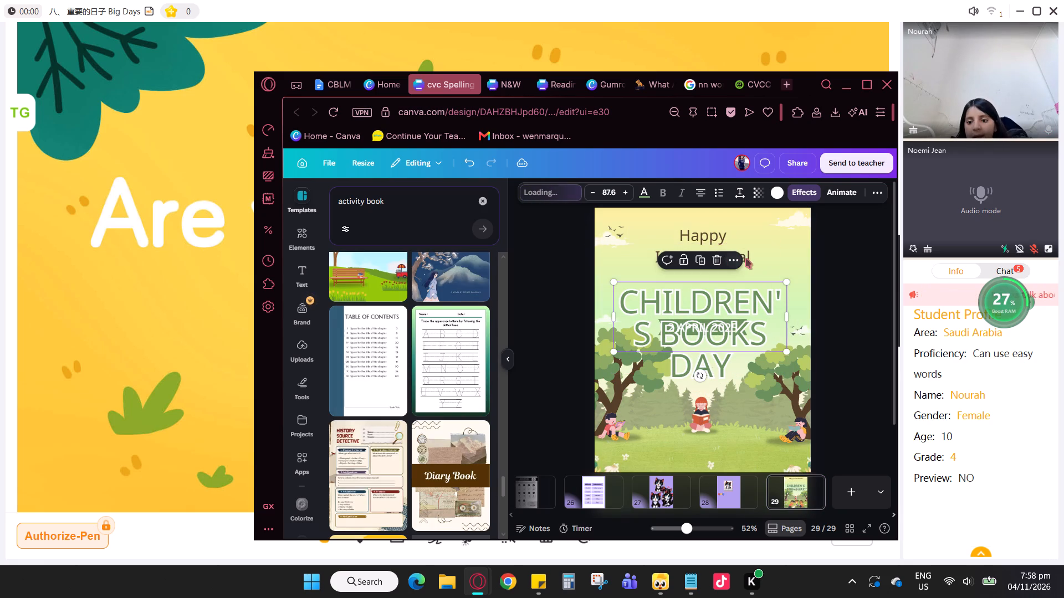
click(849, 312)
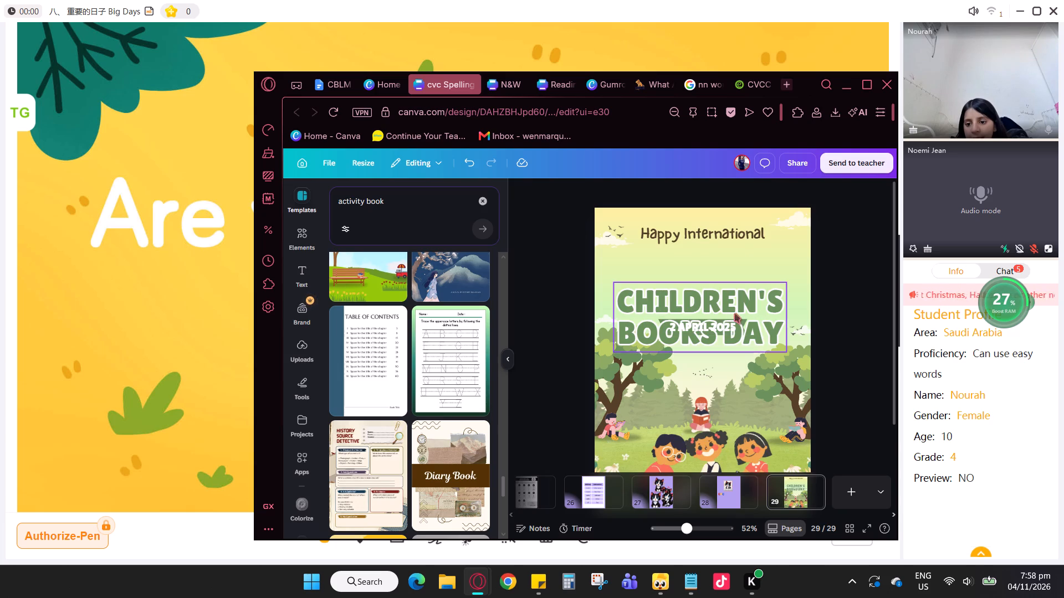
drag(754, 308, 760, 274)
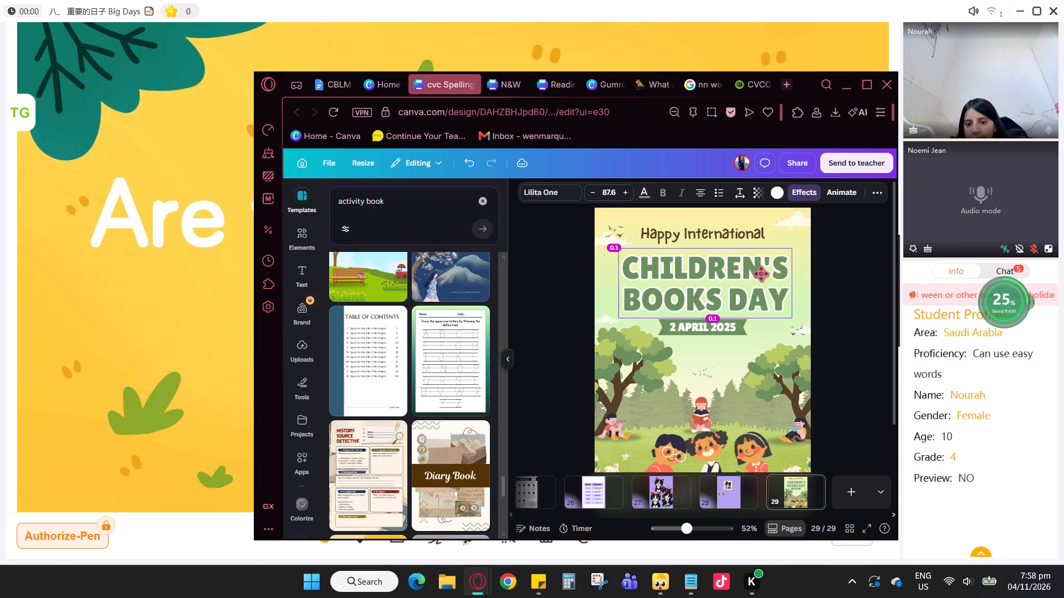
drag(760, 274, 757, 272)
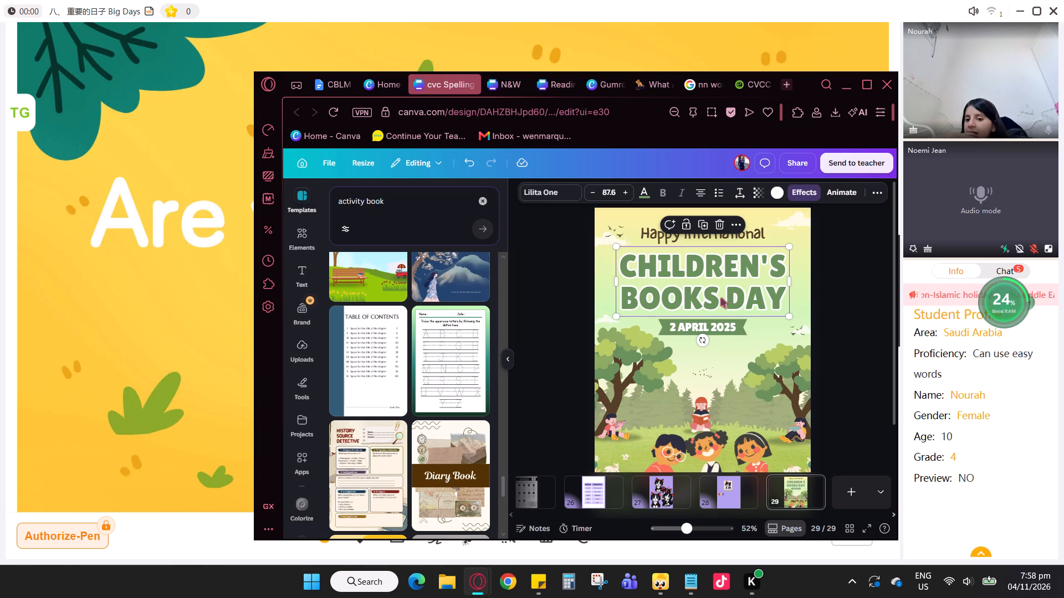
Switch to the other browser window and open the Gumroad Products page.
click(479, 590)
click(91, 507)
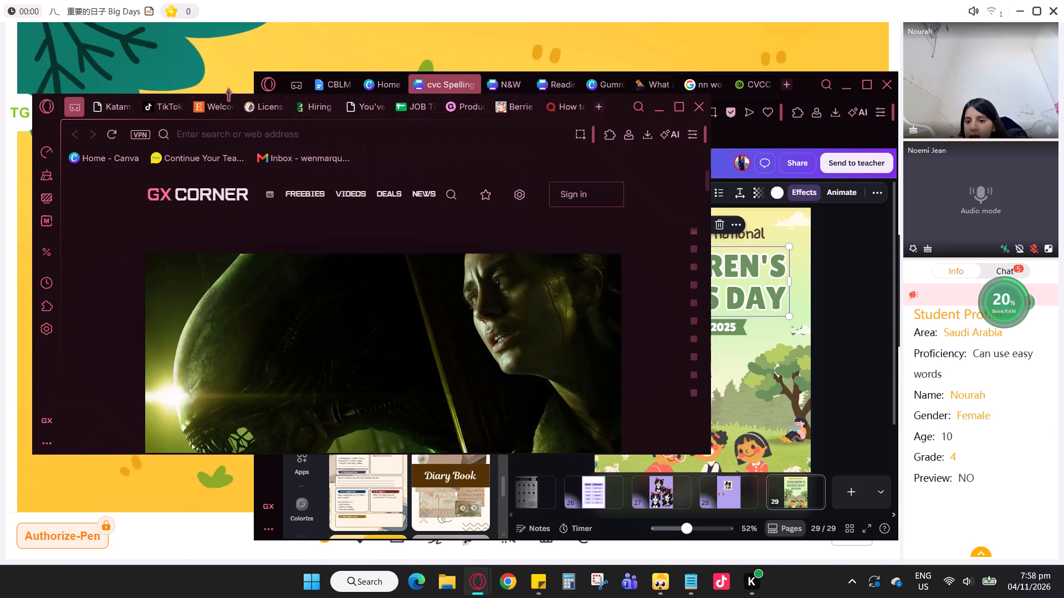
click(467, 107)
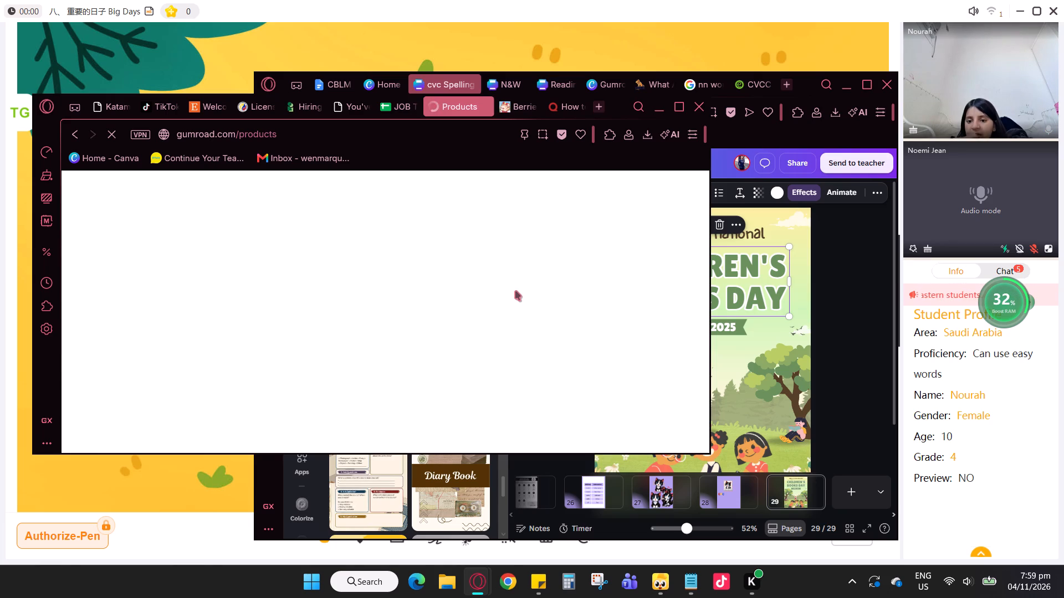
Return to the Canva booklet and replace "BOOKS DAY" in the page 29 heading with "activity book".
click(846, 295)
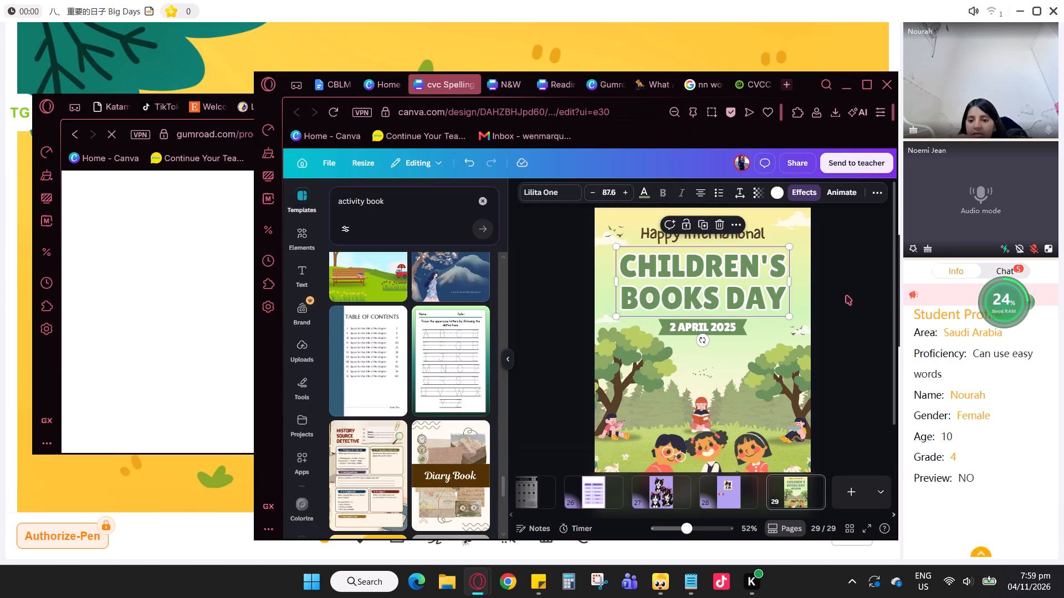
double_click(703, 267)
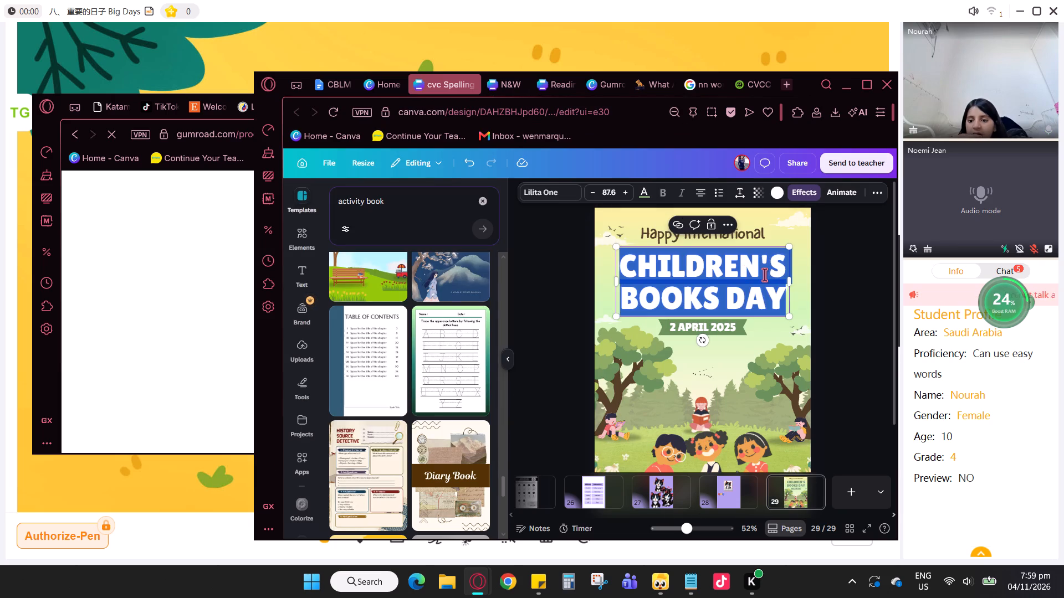
key(Down)
key(ctrl+Left)
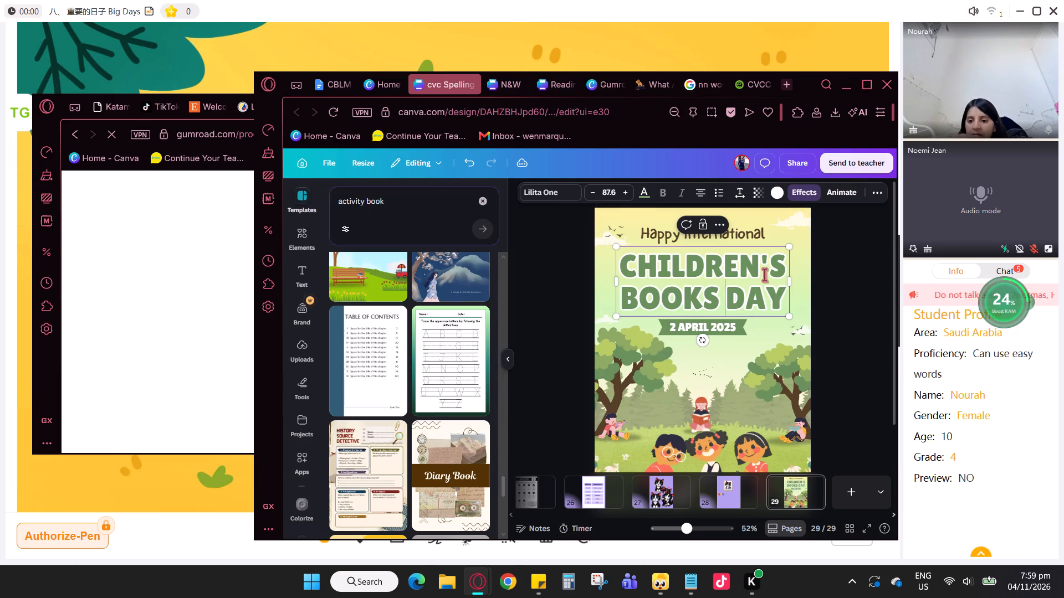
key(ctrl+Left)
key(ctrl+shift+Right)
key(ctrl+shift+Right)
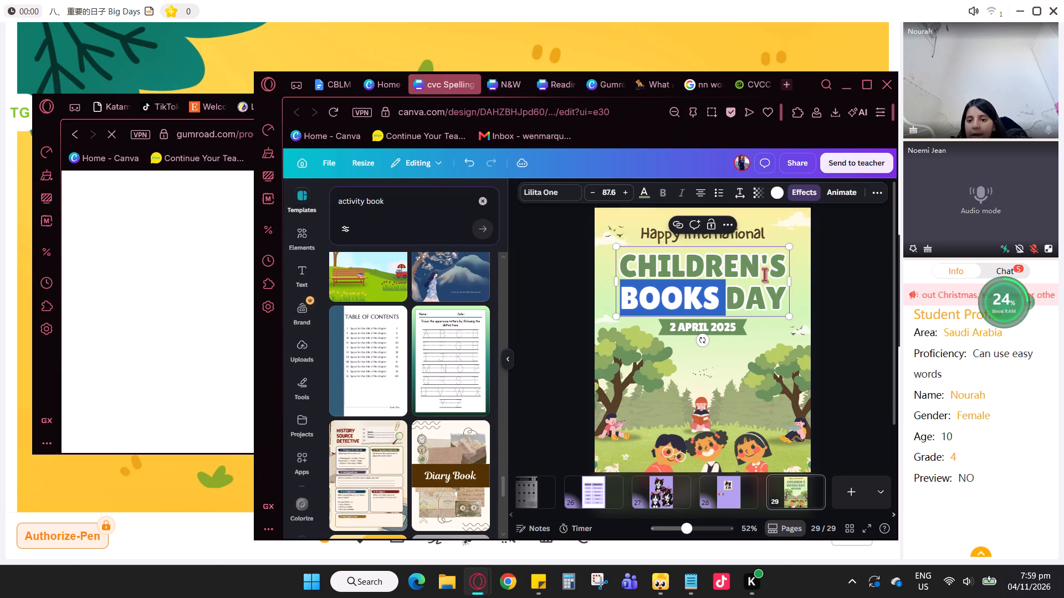
text(ac)
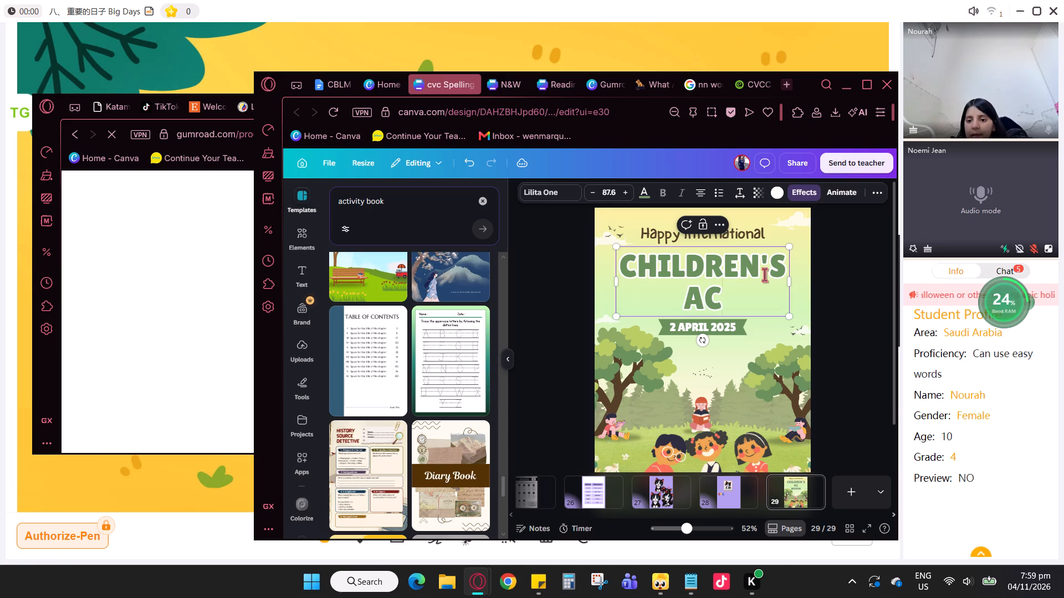
text(tivity book)
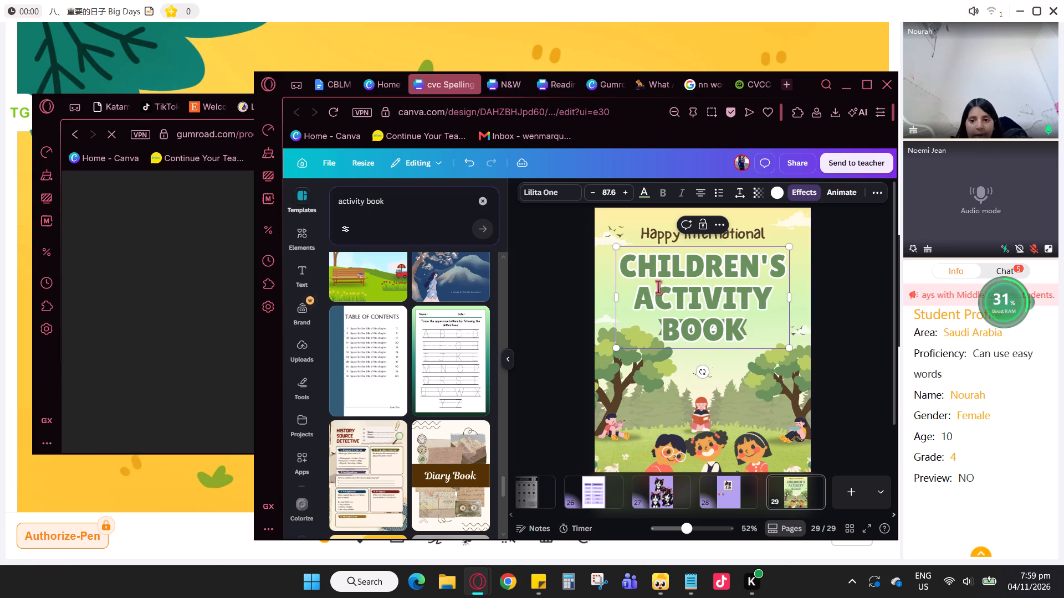
Widen the "CHILDREN'S ACTIVITY BOOK" text box to the page's left edge, then nudge it right until it is centred on page 29.
drag(615, 297, 595, 296)
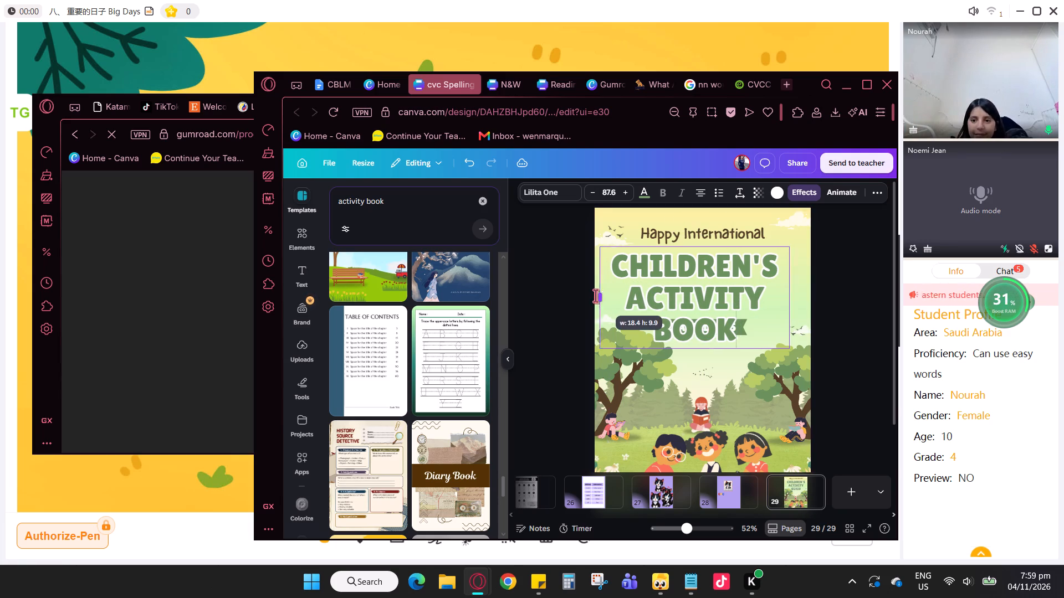
drag(595, 296, 595, 296)
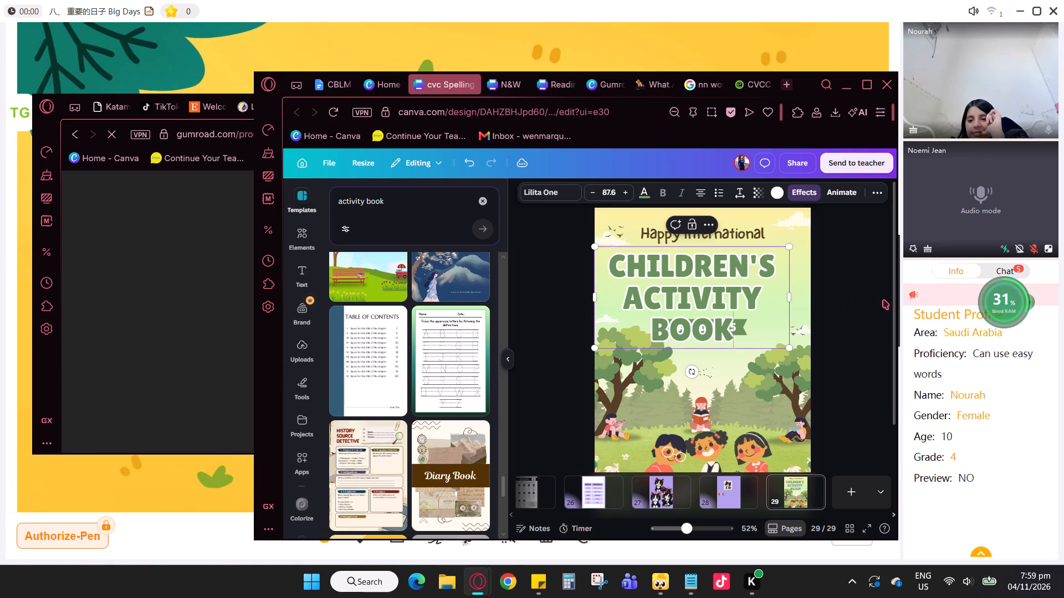
key(Right)
key(Right)
key(Right)
key(Right)
click(855, 310)
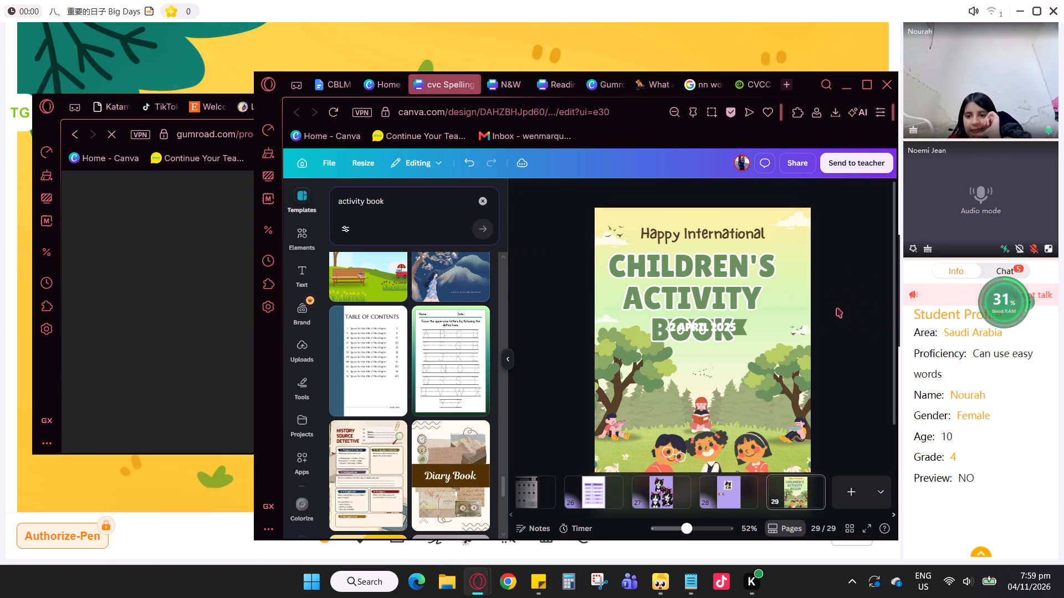
click(762, 297)
key(Right)
key(Right)
key(Right)
key(Right)
key(Right)
key(Right)
key(Right)
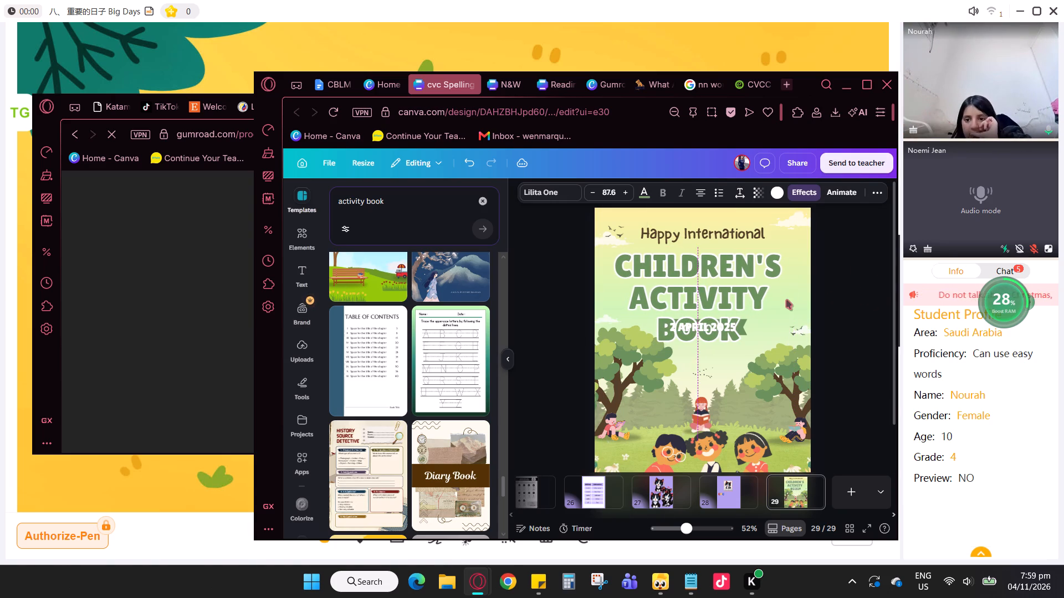
key(Right)
key(Right)
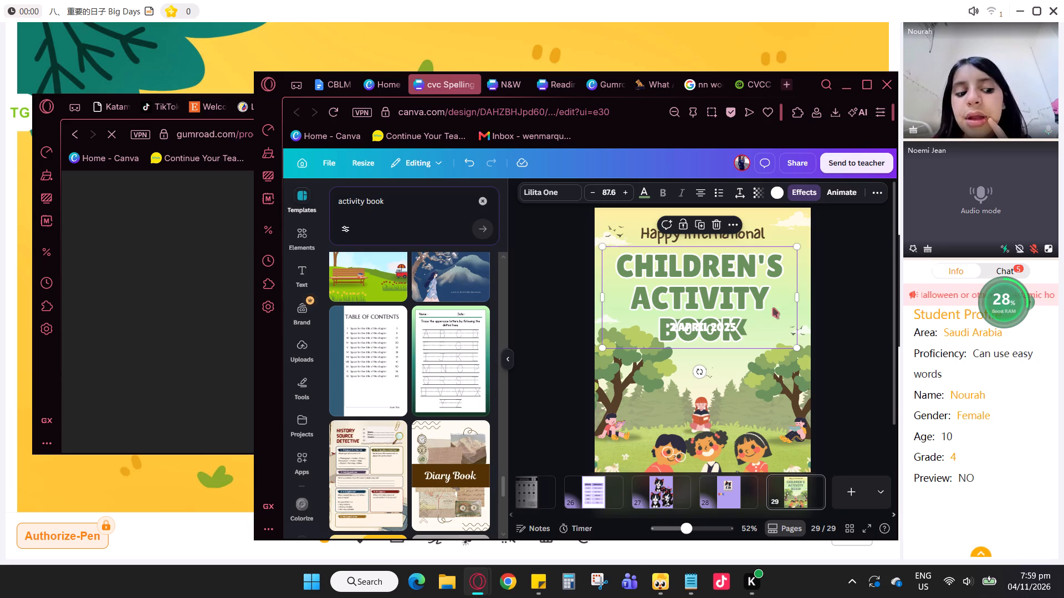
click(732, 297)
click(849, 306)
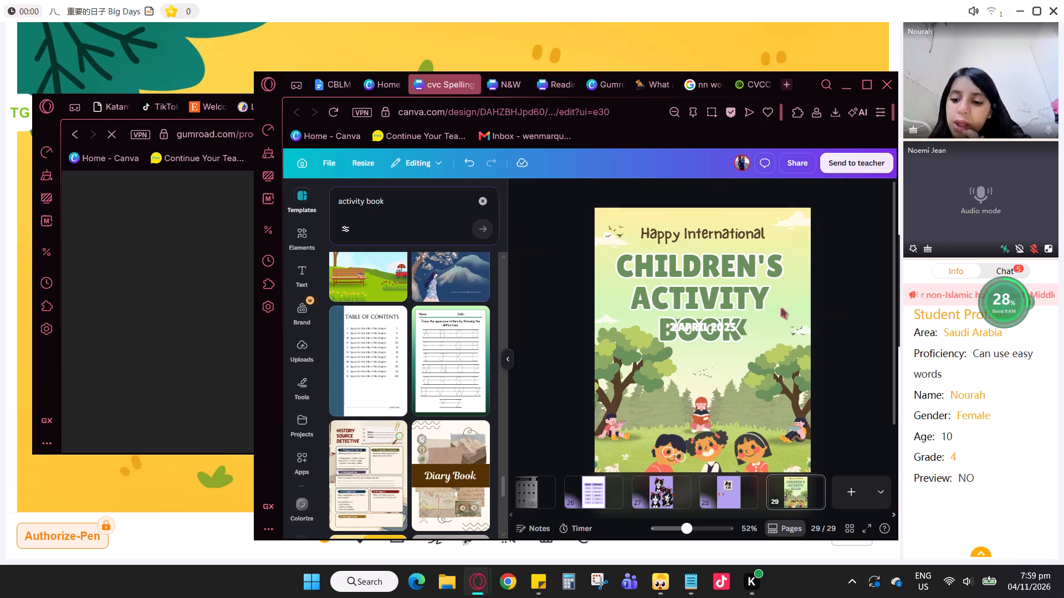
click(759, 306)
key(Right)
key(Right)
key(Right)
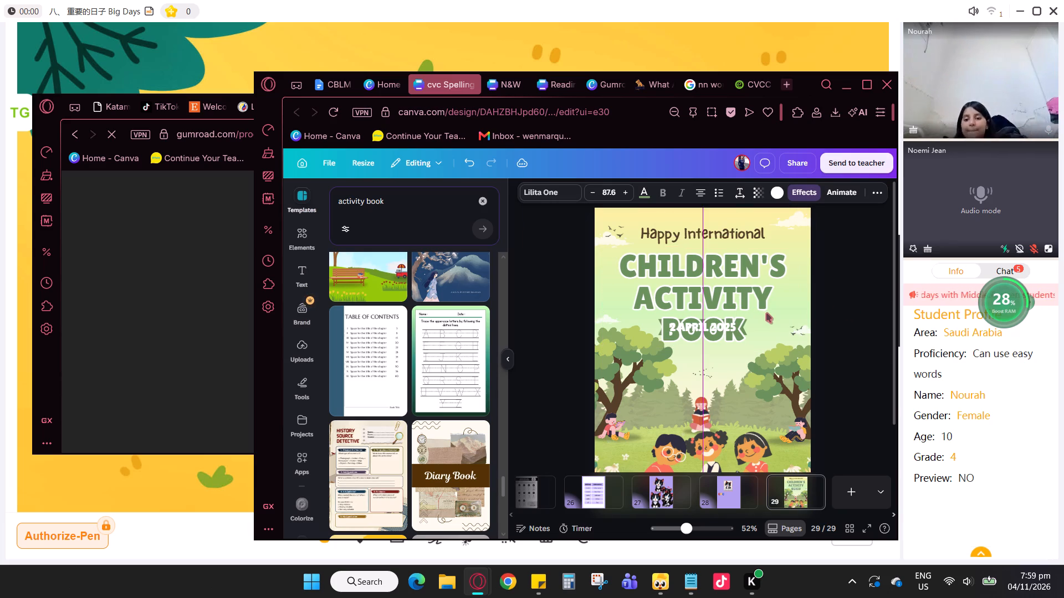
Reduce the whole heading's font size to 70.6 so that "ACTIVITY BOOK" fits on one line.
click(739, 291)
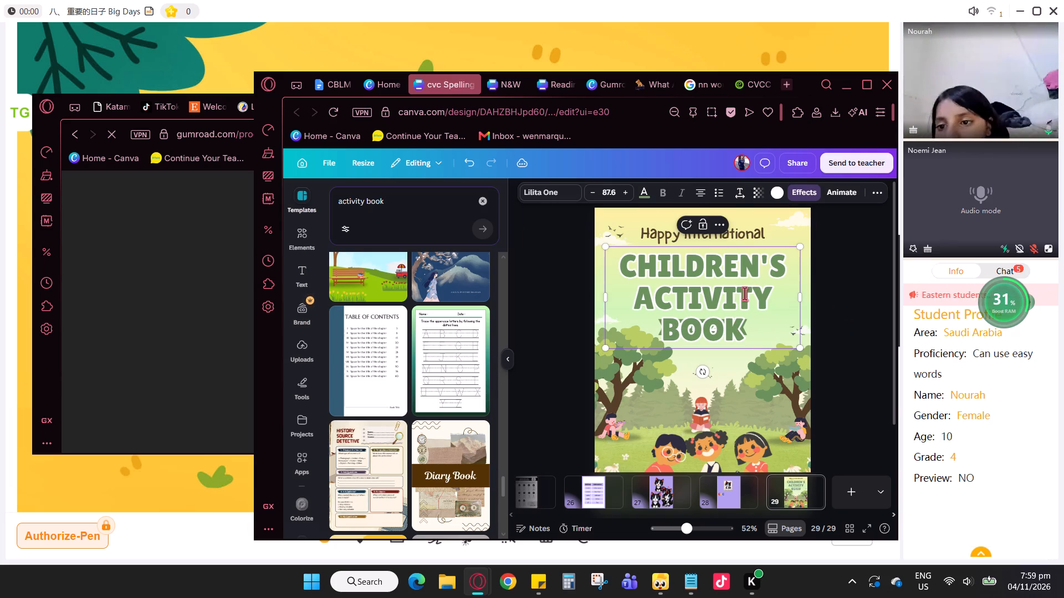
key(ctrl+a)
triple_click(595, 194)
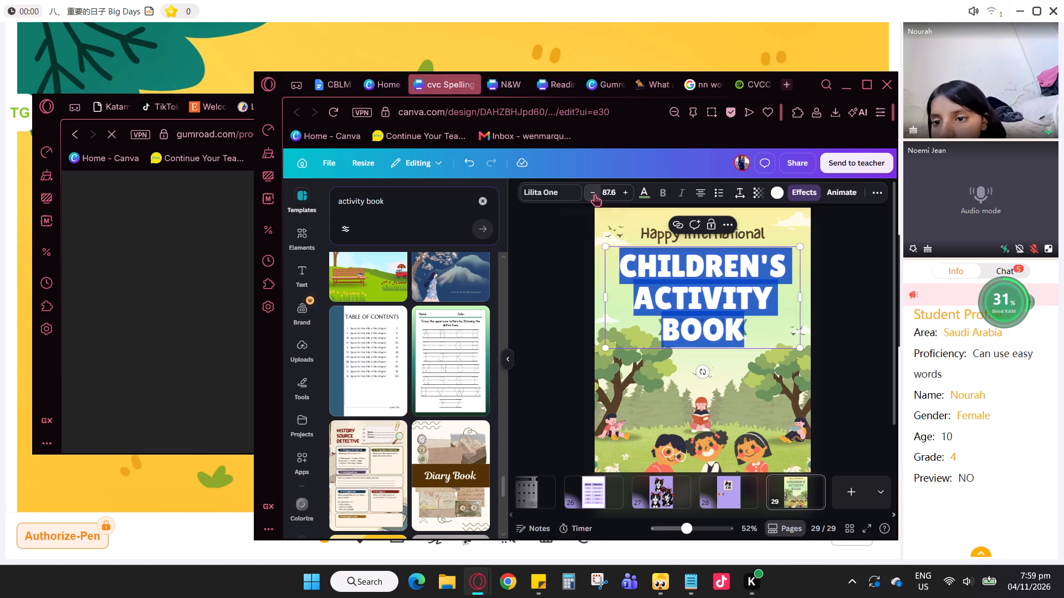
triple_click(595, 194)
triple_click(595, 194)
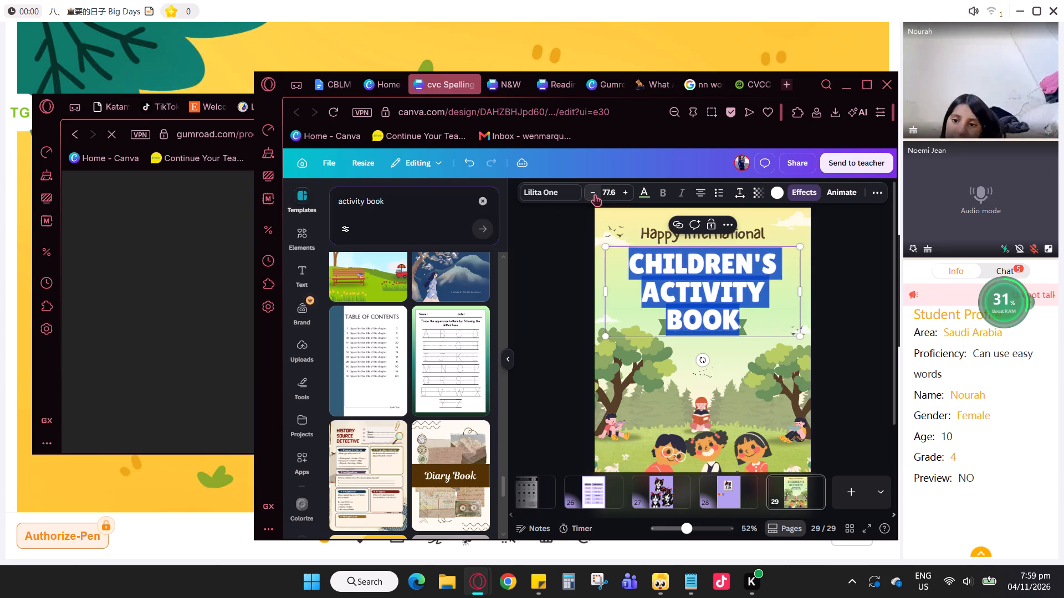
click(595, 194)
click(595, 194)
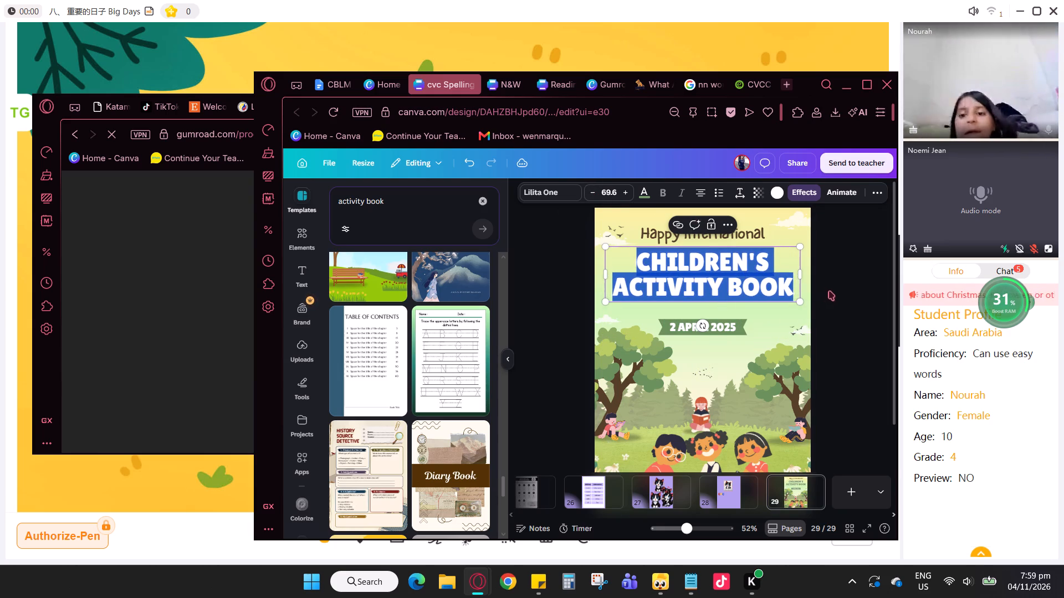
click(625, 196)
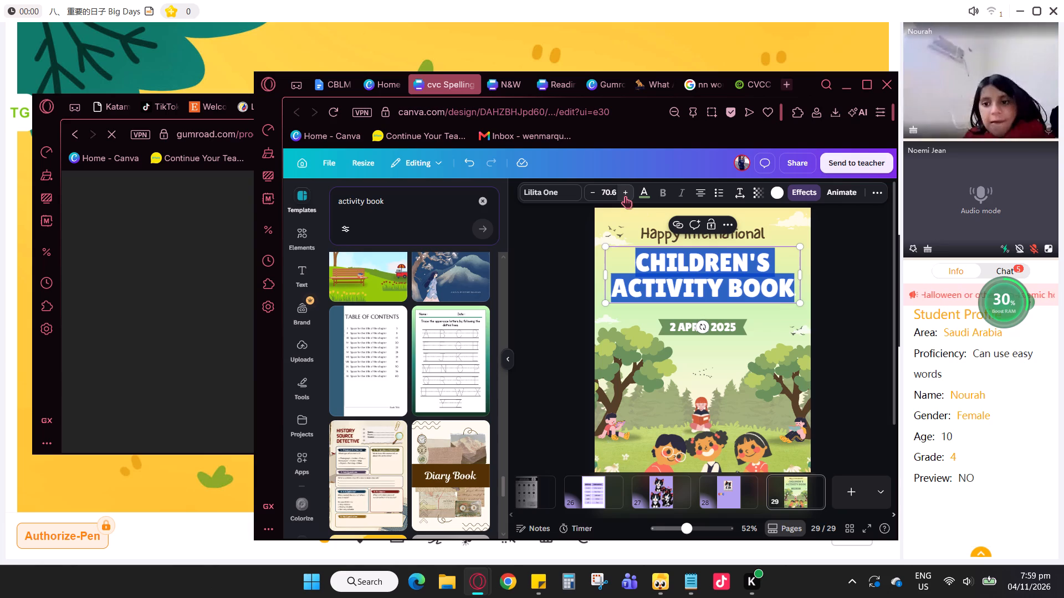
click(833, 306)
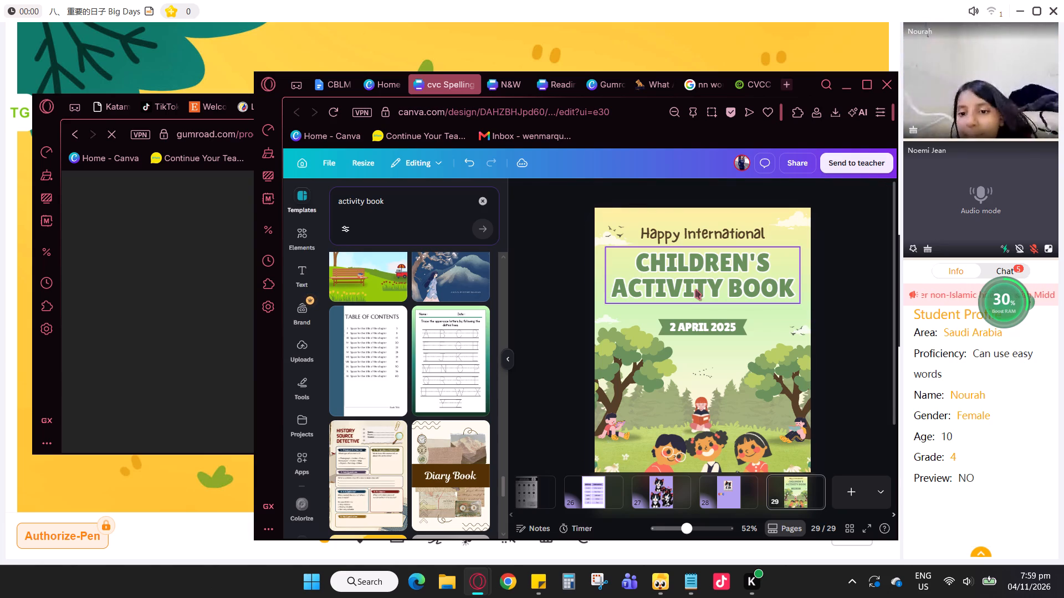
Nudge the two-line heading down slightly so it sits evenly between "Happy International" and the date banner.
click(695, 290)
key(Down)
key(Down)
key(Down)
key(Down)
key(Down)
key(Down)
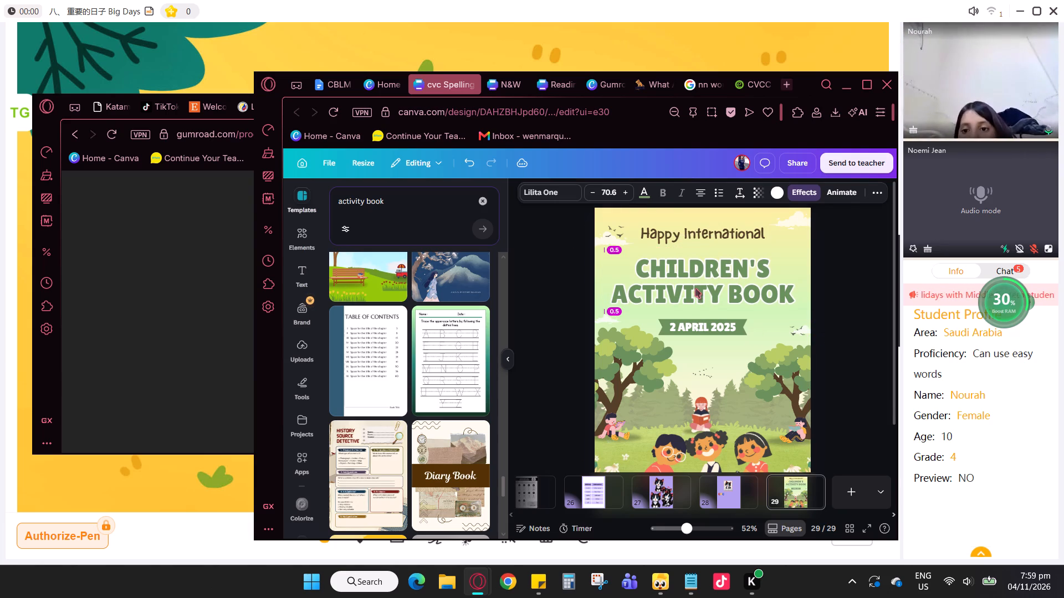
click(696, 288)
key(Right)
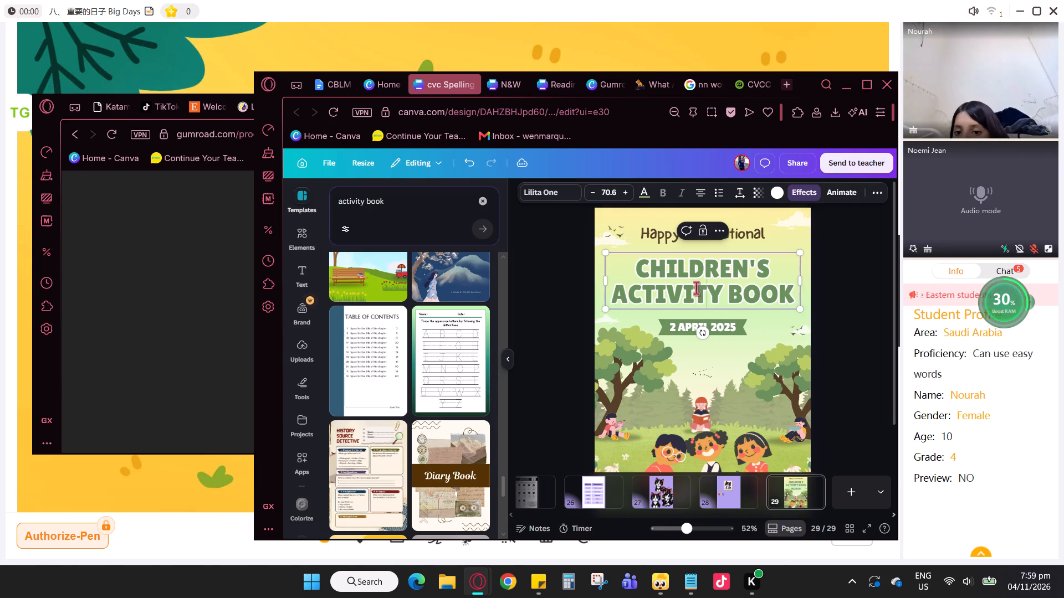
click(851, 298)
click(733, 288)
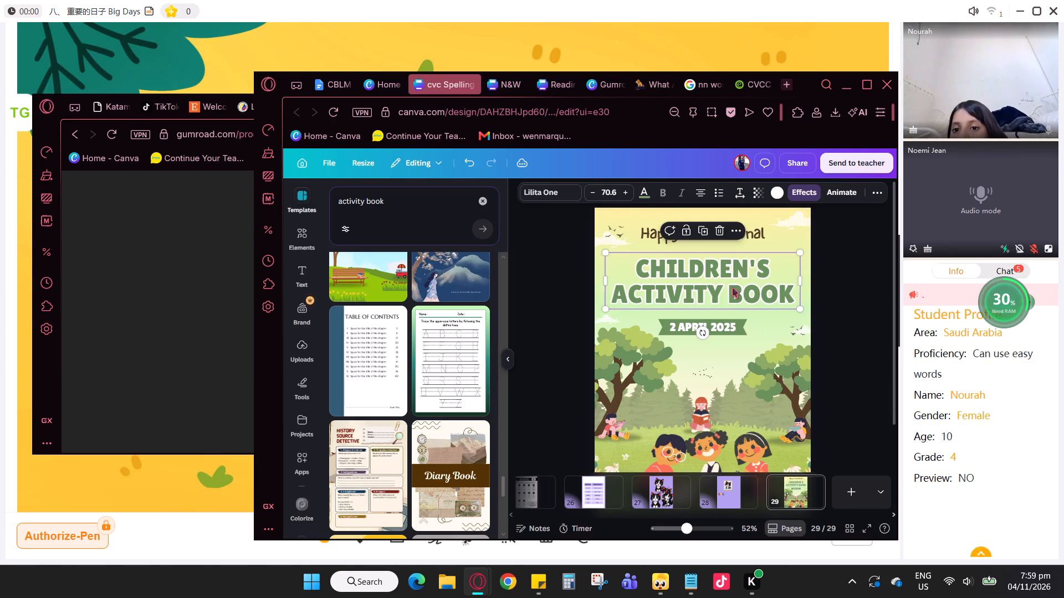
key(Down)
key(Down)
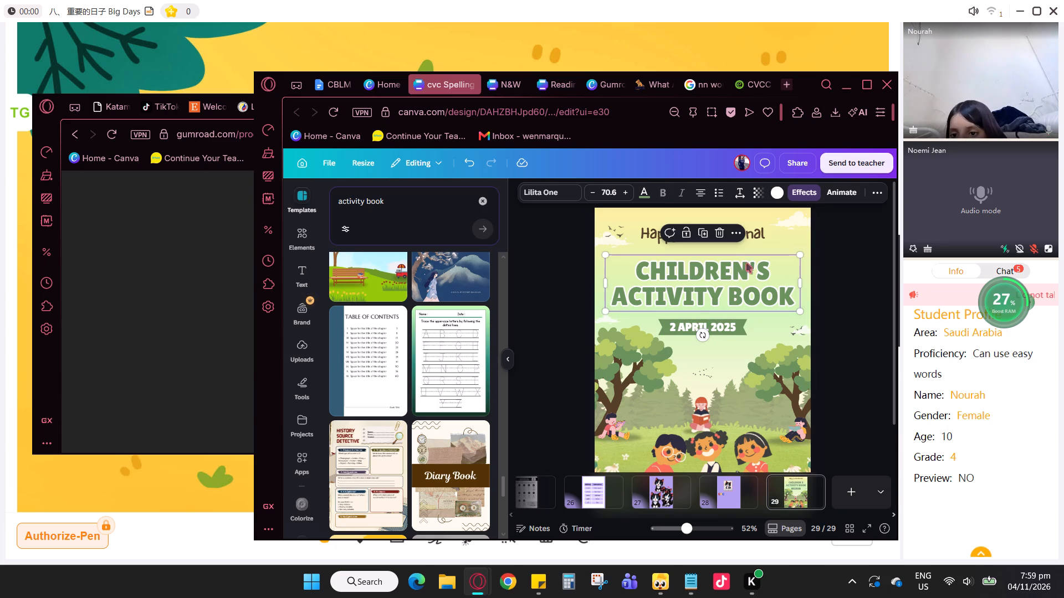
Switch back to the 51Talk classroom window for the 20:00 lesson.
click(824, 4)
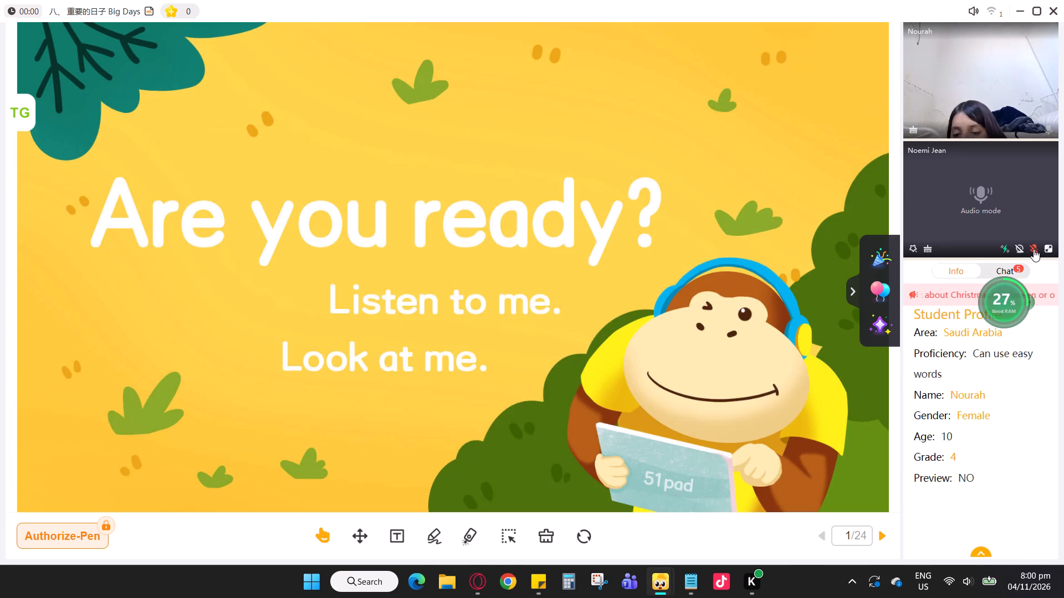